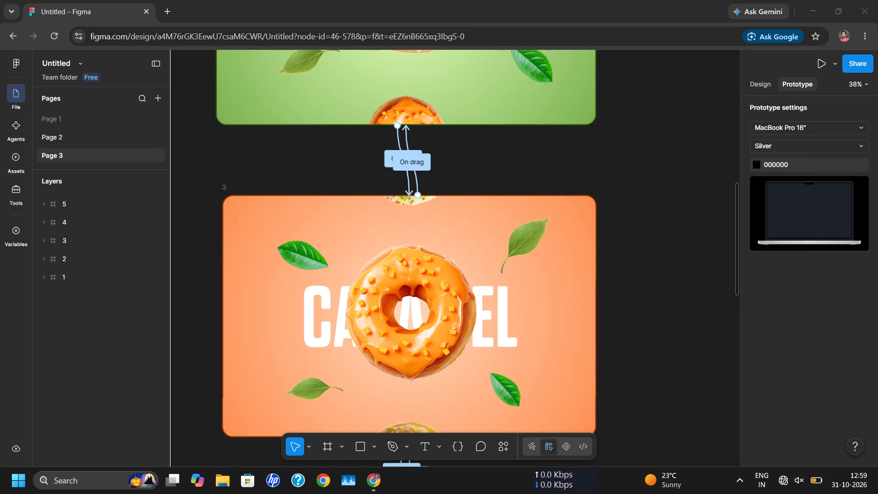
# Try to draw a prototype connection from the Banana frame 4 to the Strawberry frame 5, starting on the banana circle.
pyautogui.scroll(-6, 697, 189)
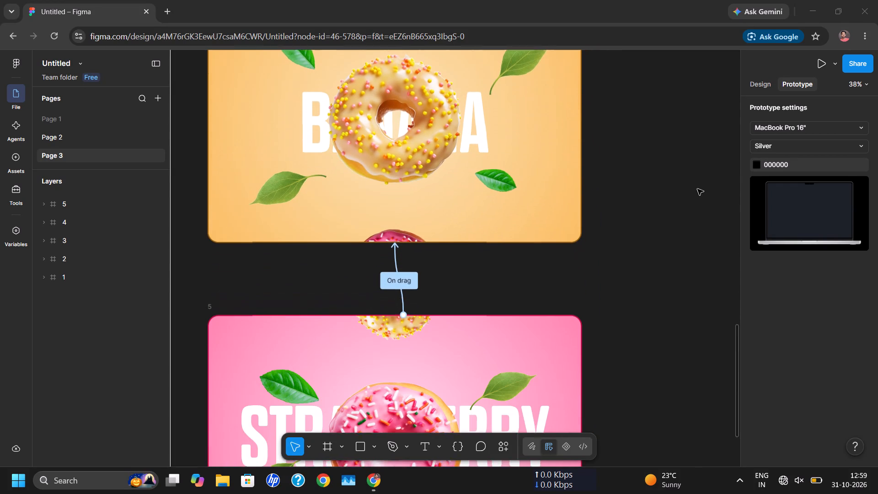
pyautogui.scroll(-1, 697, 189)
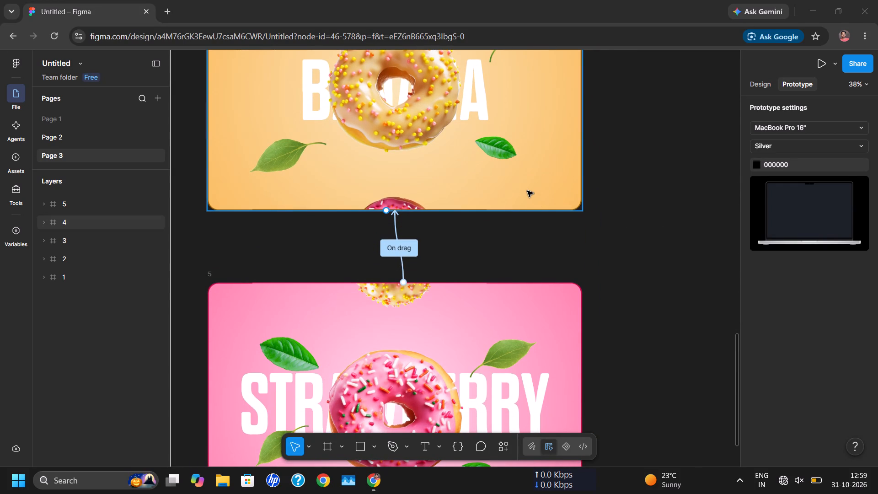
pyautogui.doubleClick(546, 151)
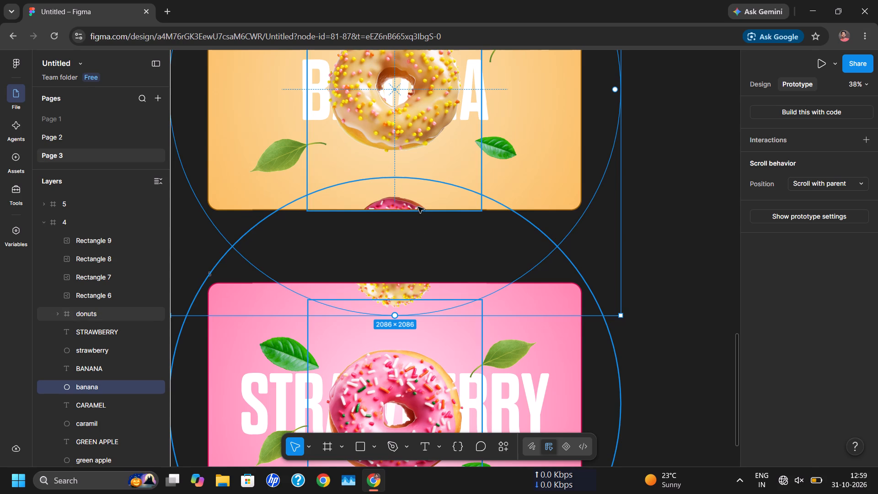
pyautogui.moveTo(422, 210); pyautogui.dragTo(428, 268)
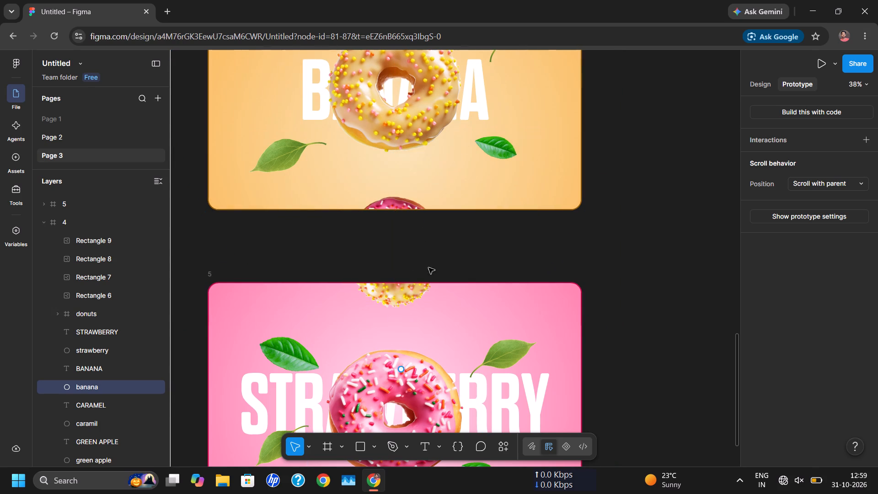
pyautogui.moveTo(428, 268); pyautogui.dragTo(431, 286)
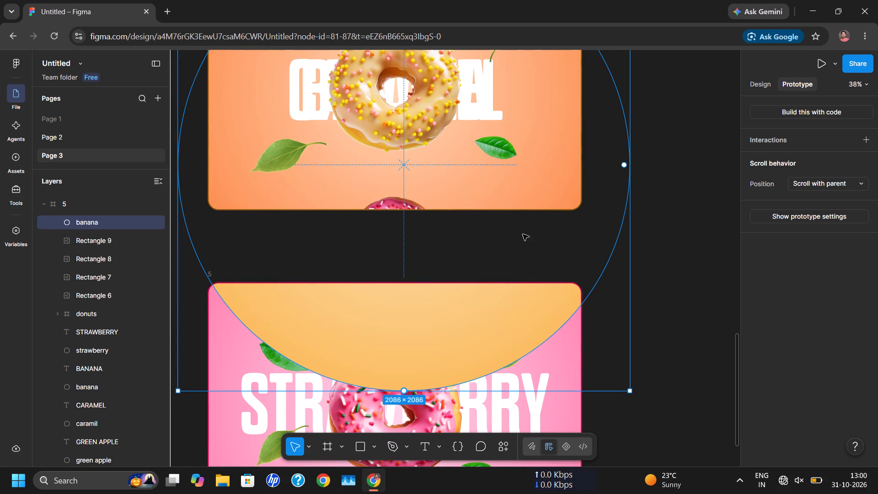
pyautogui.click(658, 219)
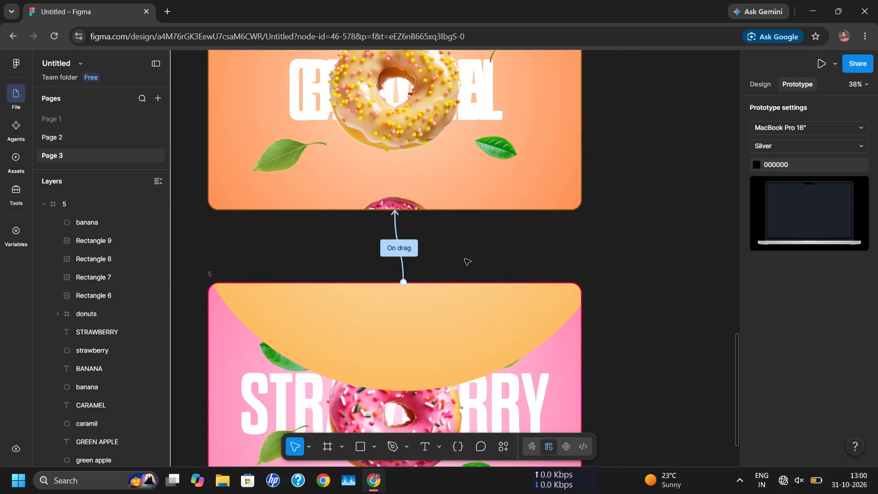
# Try to connect the donuts layer in frame 4 to frame 5 with an on-drag interaction.
pyautogui.click(410, 193)
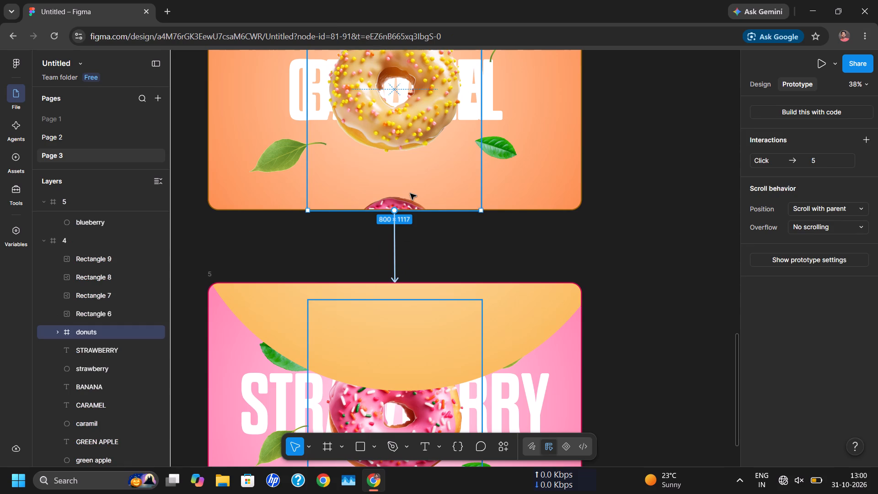
pyautogui.moveTo(395, 211); pyautogui.dragTo(408, 250)
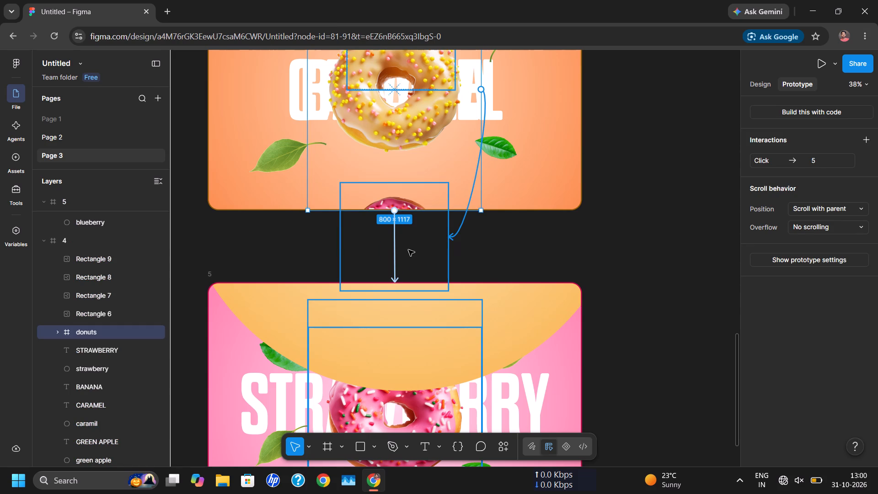
pyautogui.moveTo(408, 250); pyautogui.dragTo(416, 282)
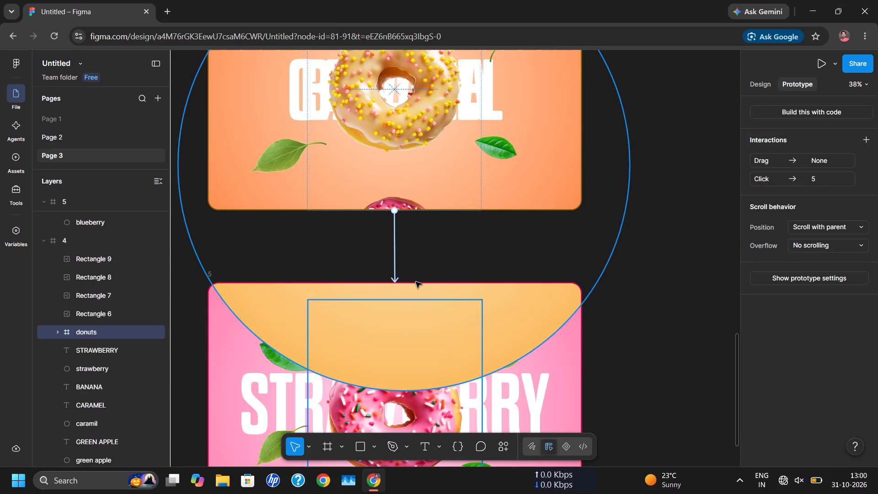
# Select frame 4 as the source for the prototype link to frame 5.
pyautogui.click(505, 170)
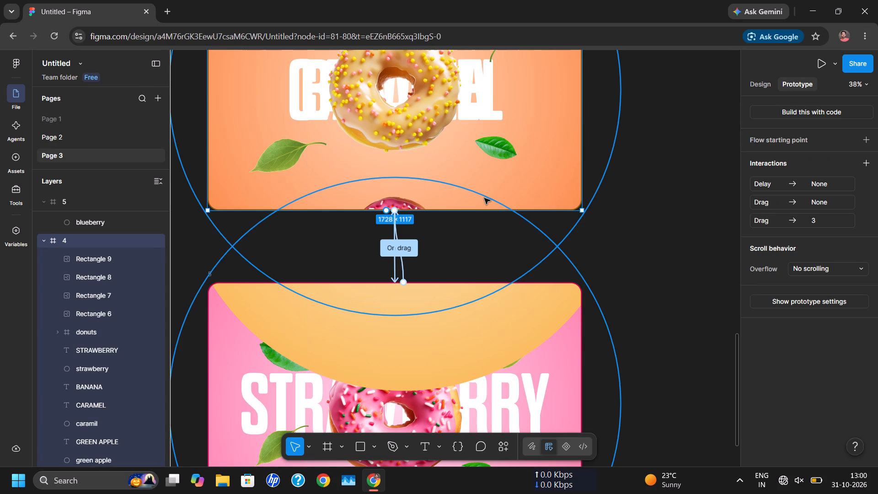
pyautogui.scroll(-3, 476, 229)
pyautogui.scroll(1, 476, 229)
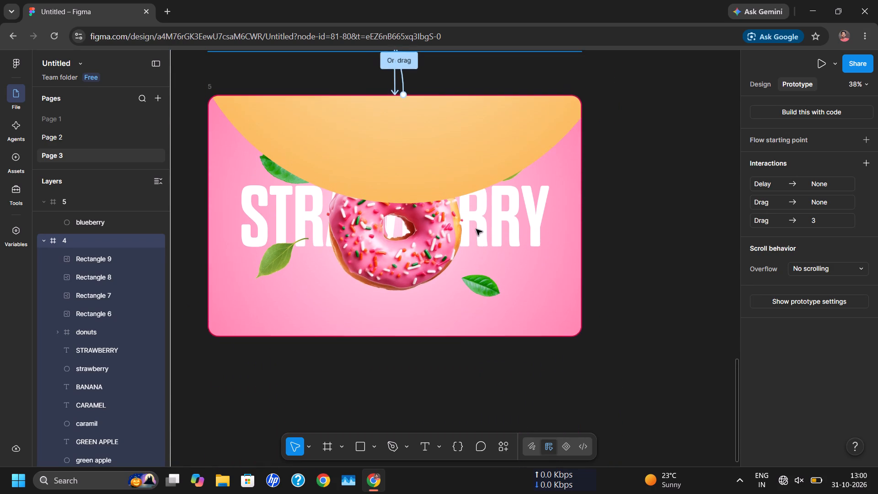
pyautogui.scroll(1, 476, 229)
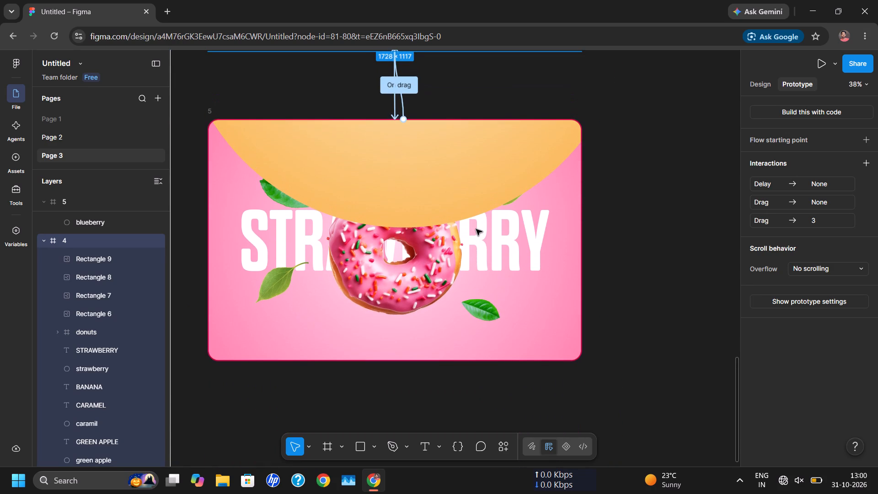
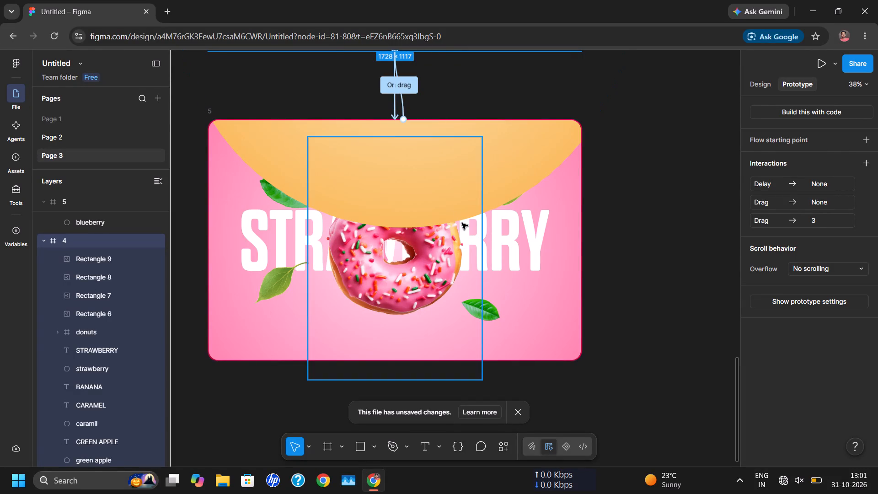
# Move the large banana circle out of the Strawberry frame 5 onto the empty canvas beside frames 4 and 5.
pyautogui.click(462, 223)
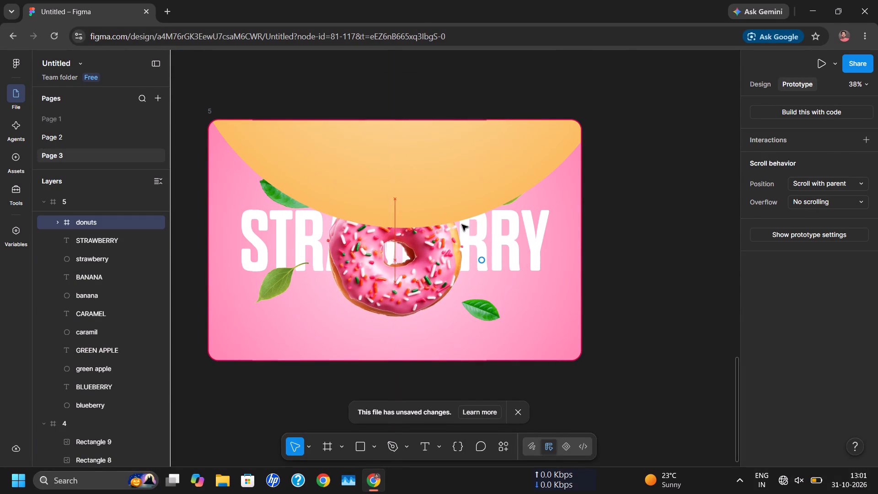
pyautogui.click(464, 168)
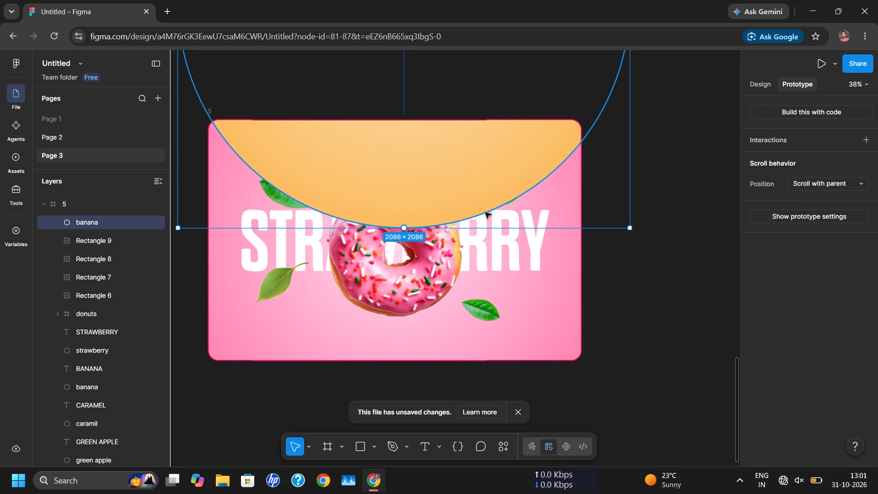
pyautogui.moveTo(485, 212); pyautogui.dragTo(464, 122)
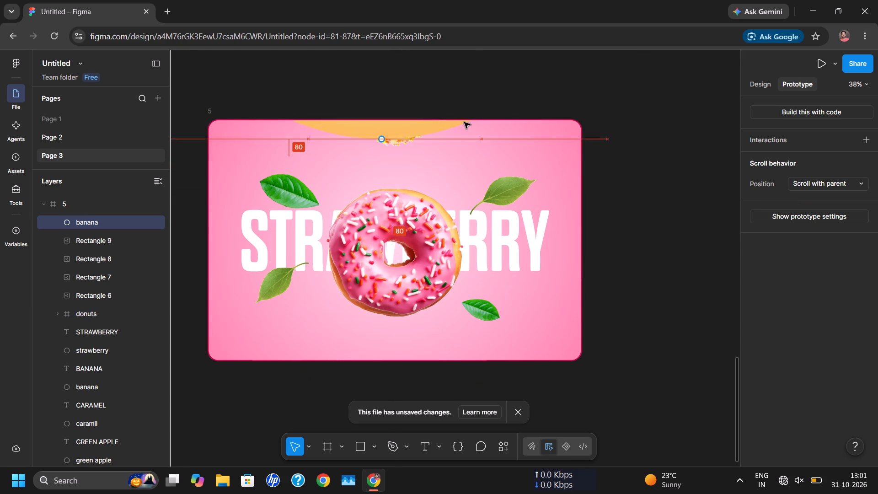
pyautogui.moveTo(464, 122); pyautogui.dragTo(471, 96)
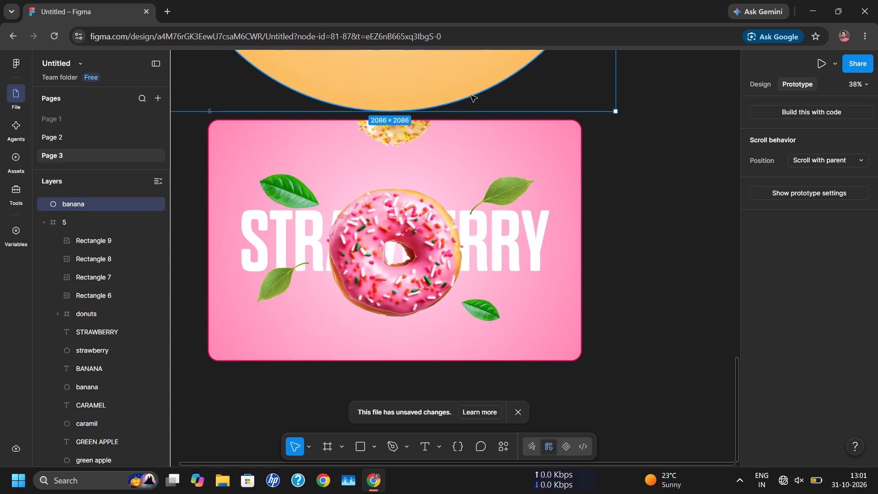
pyautogui.click(648, 144)
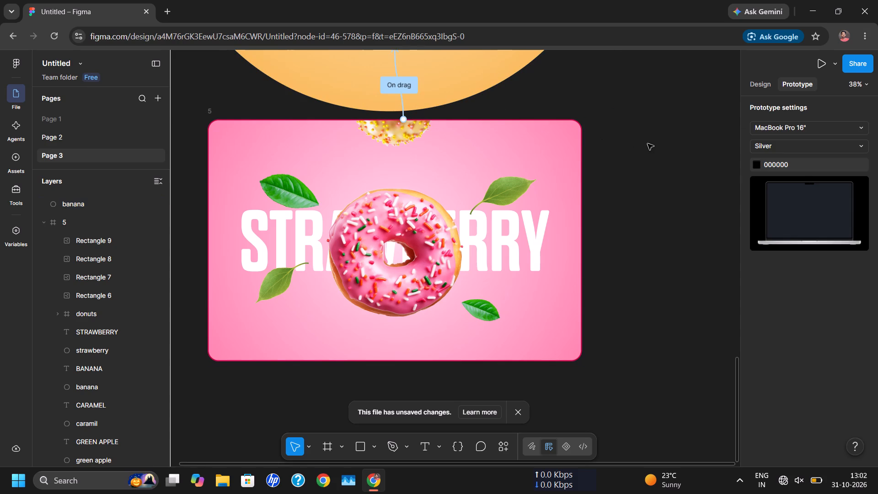
pyautogui.scroll(3, 648, 144)
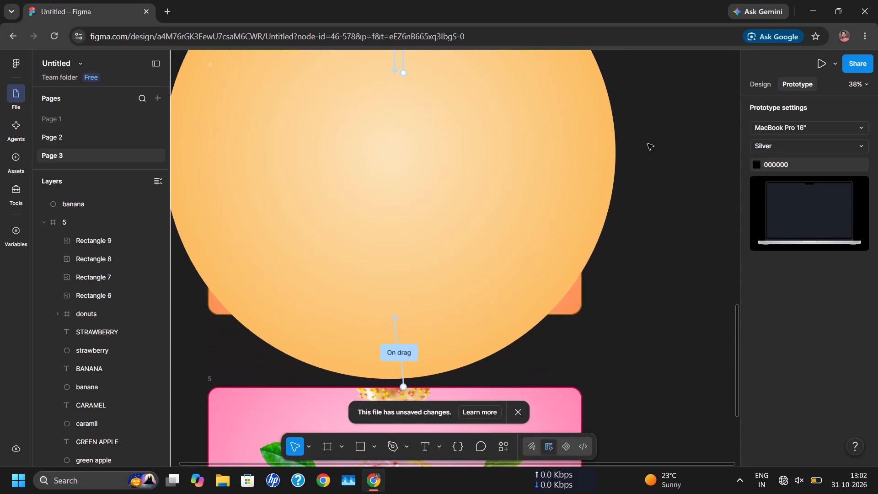
pyautogui.scroll(3, 648, 144)
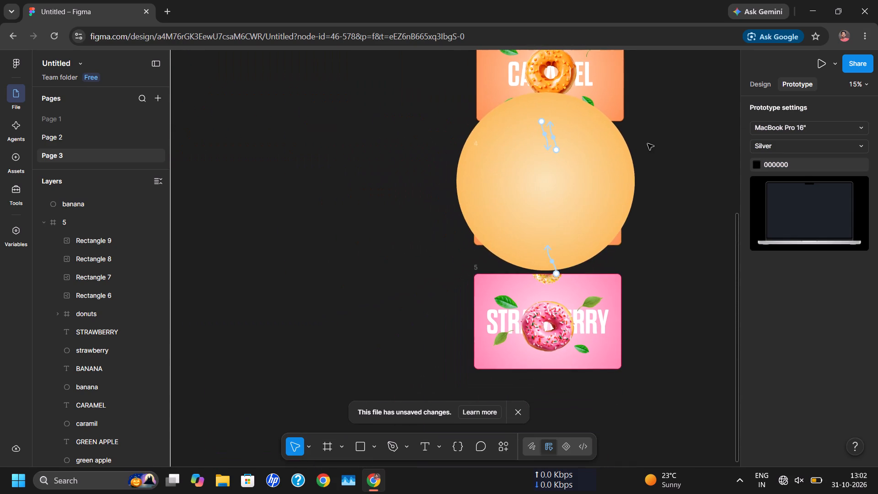
pyautogui.moveTo(567, 147); pyautogui.dragTo(374, 187)
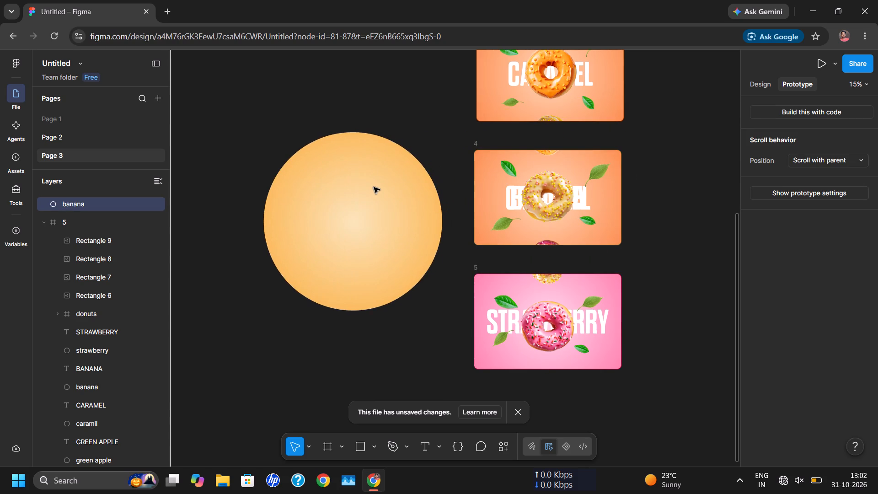
pyautogui.moveTo(374, 187); pyautogui.dragTo(369, 184)
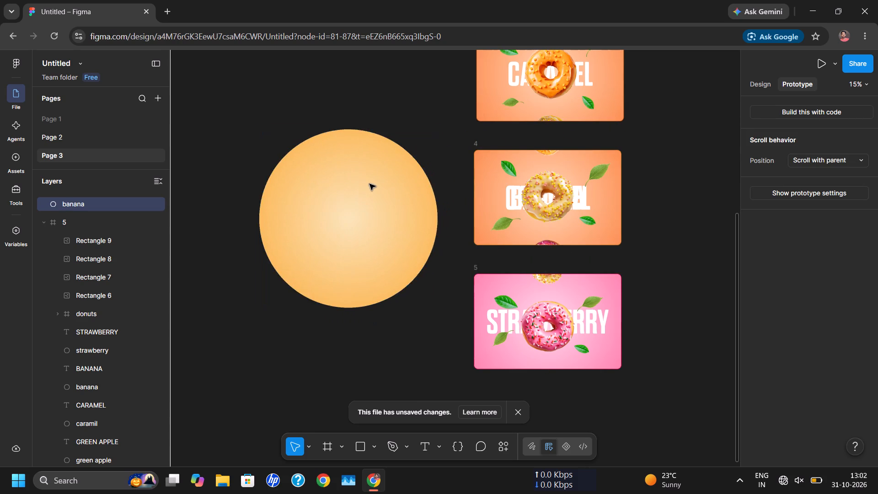
# Inspect the overlapping BANANA and CARAMEL titles in frame 4, including their design properties and the BANANA font choice.
pyautogui.hscroll(-1, 547, 204)
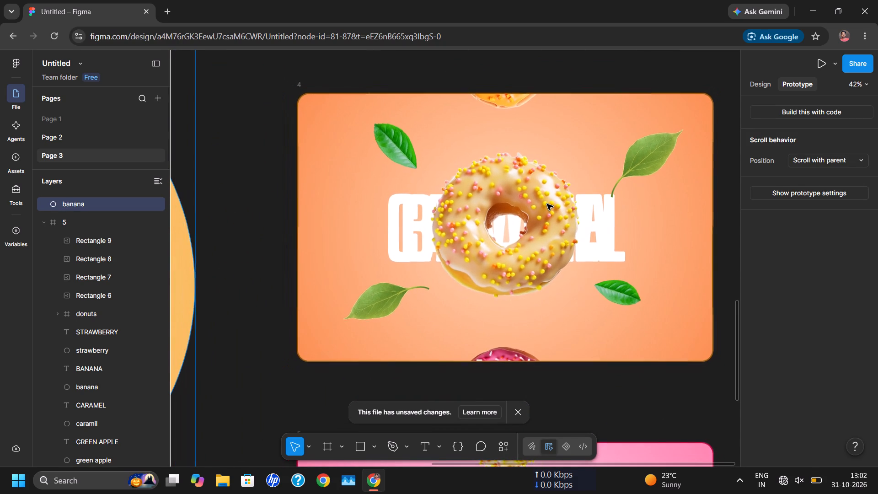
pyautogui.hscroll(-1, 547, 204)
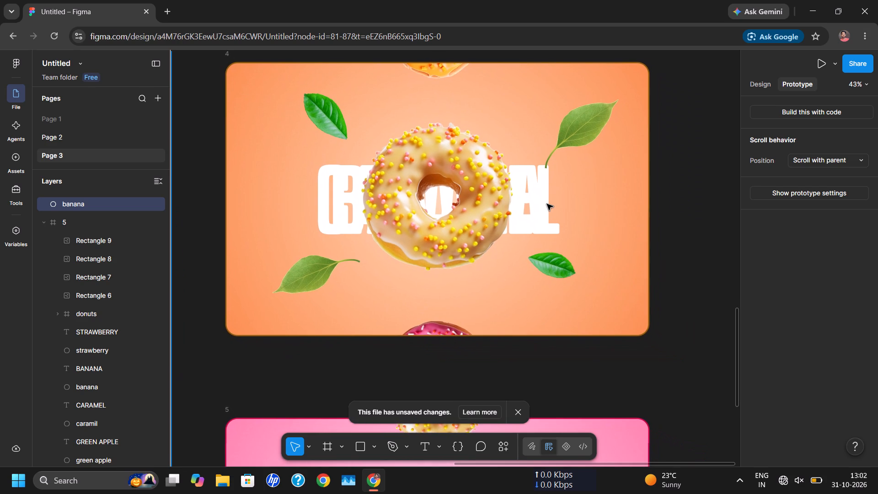
pyautogui.hscroll(-1, 547, 204)
pyautogui.click(547, 204)
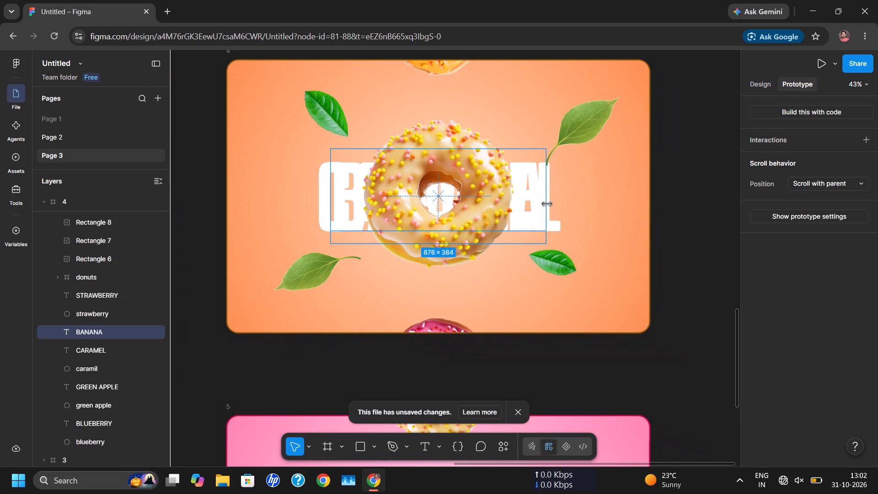
pyautogui.click(557, 216)
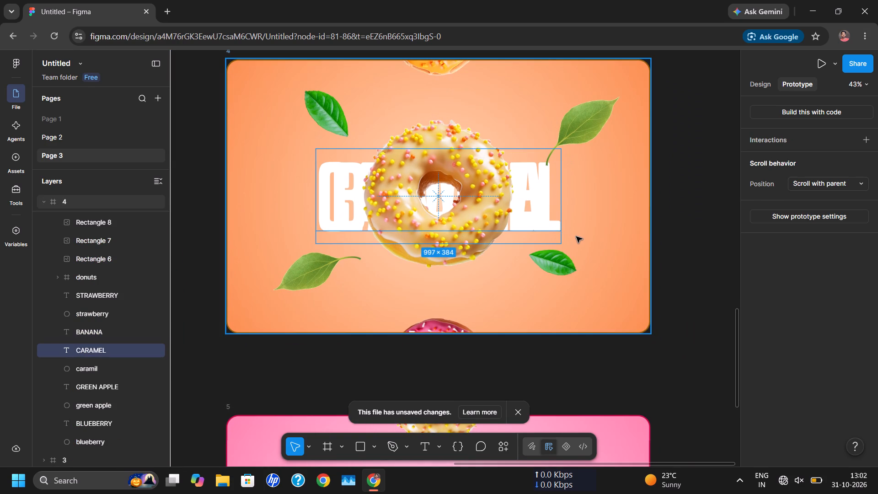
pyautogui.click(752, 83)
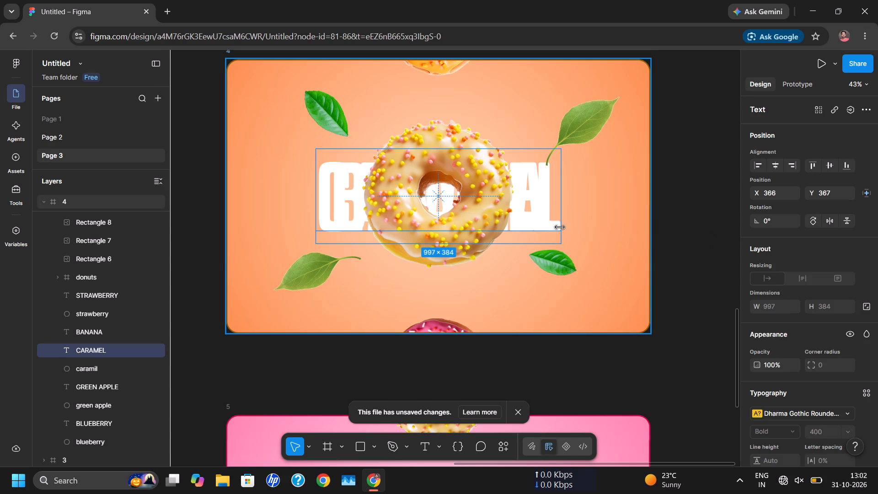
pyautogui.click(548, 219)
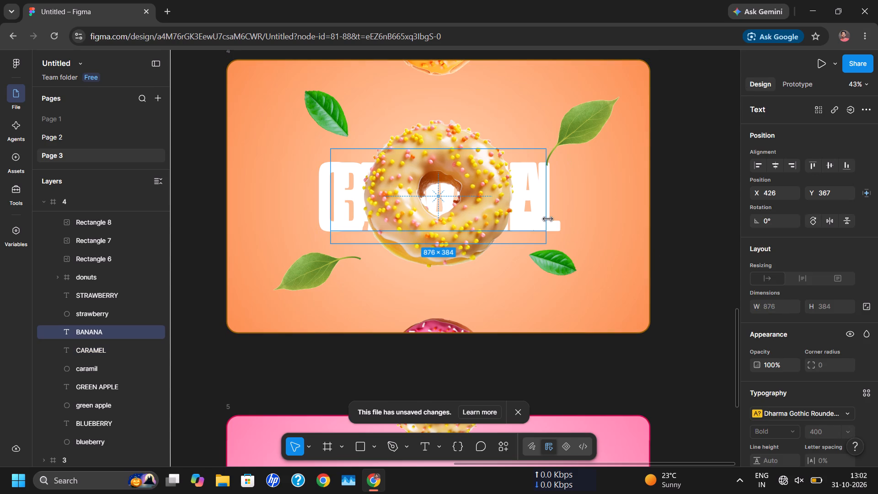
pyautogui.scroll(-1, 797, 369)
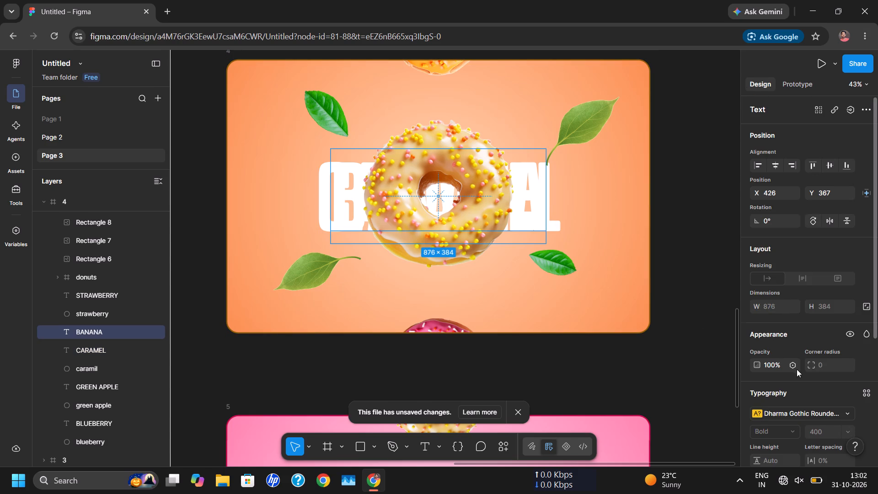
pyautogui.scroll(-2, 797, 369)
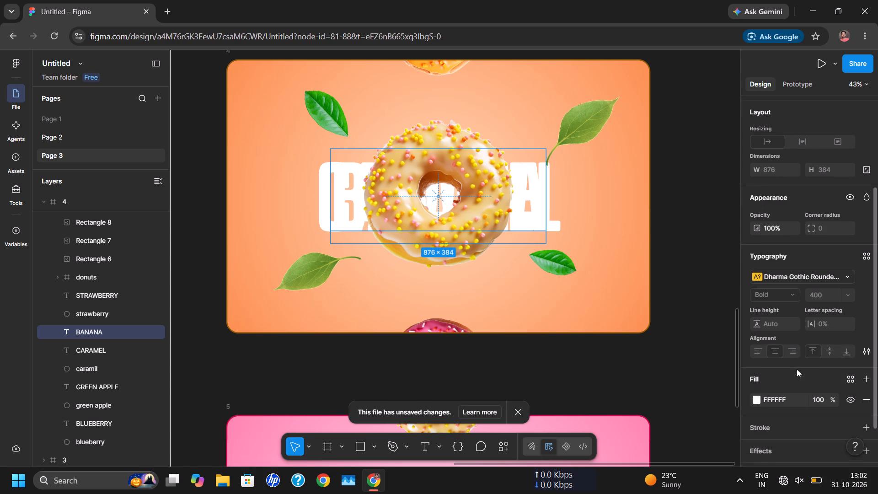
pyautogui.scroll(-1, 797, 369)
pyautogui.scroll(1, 797, 369)
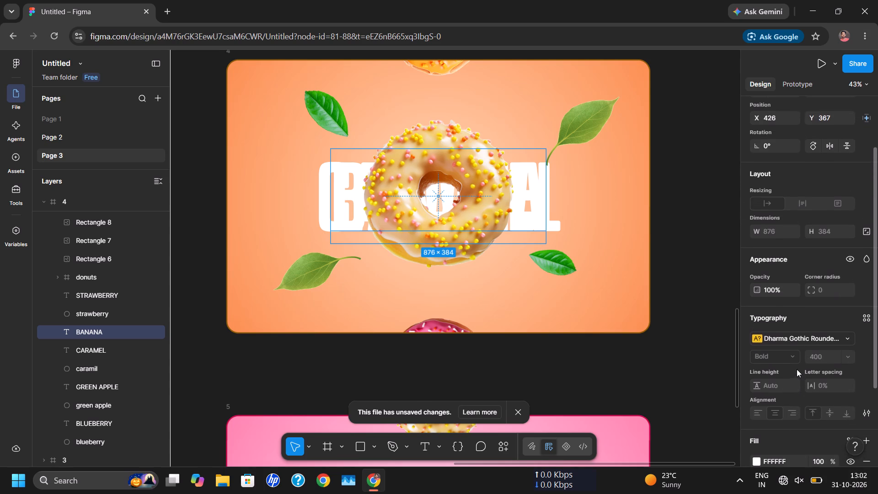
pyautogui.scroll(-1, 797, 369)
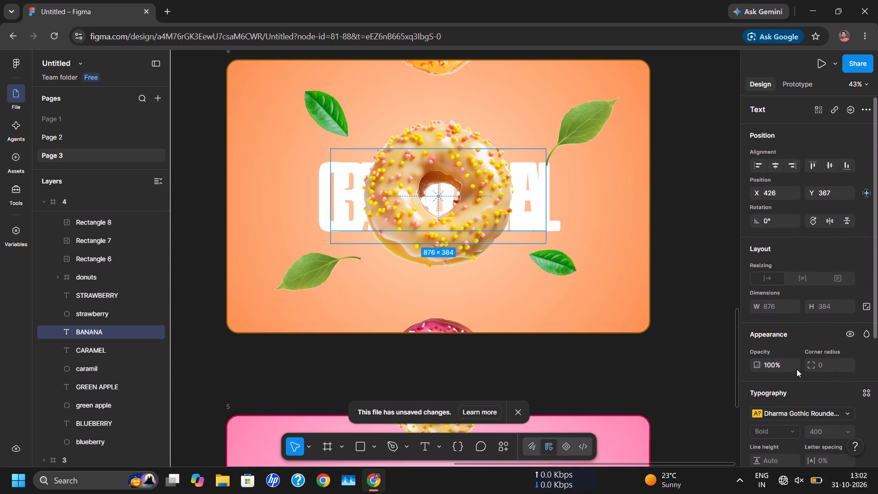
pyautogui.scroll(-1, 797, 369)
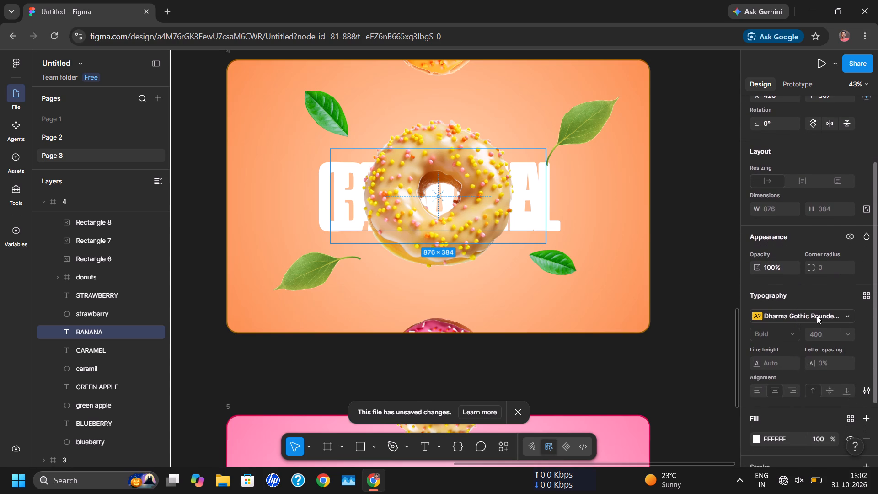
pyautogui.click(848, 314)
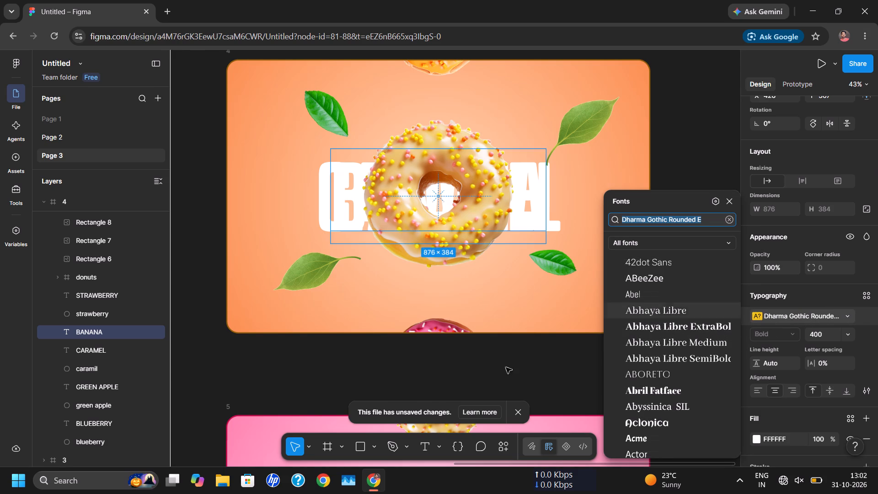
pyautogui.click(488, 371)
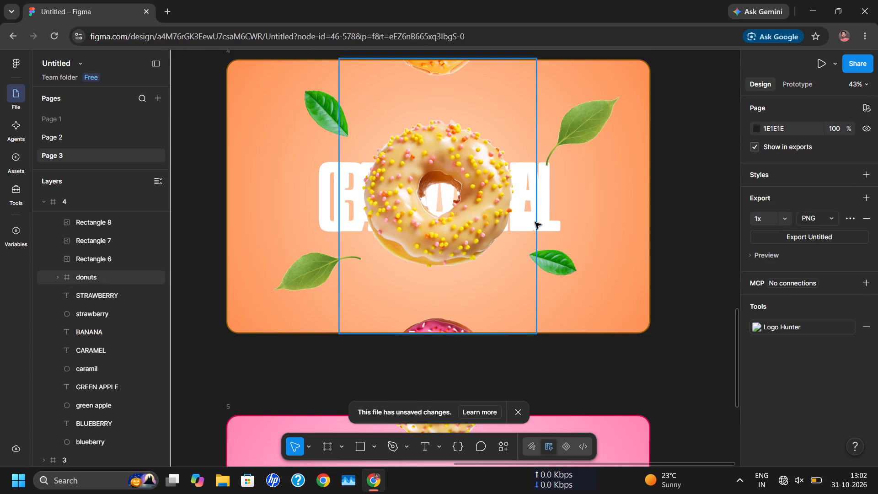
# Select the BANANA and CARAMEL text layers in frame 4 in turn to check how they overlap behind the donut.
pyautogui.click(544, 210)
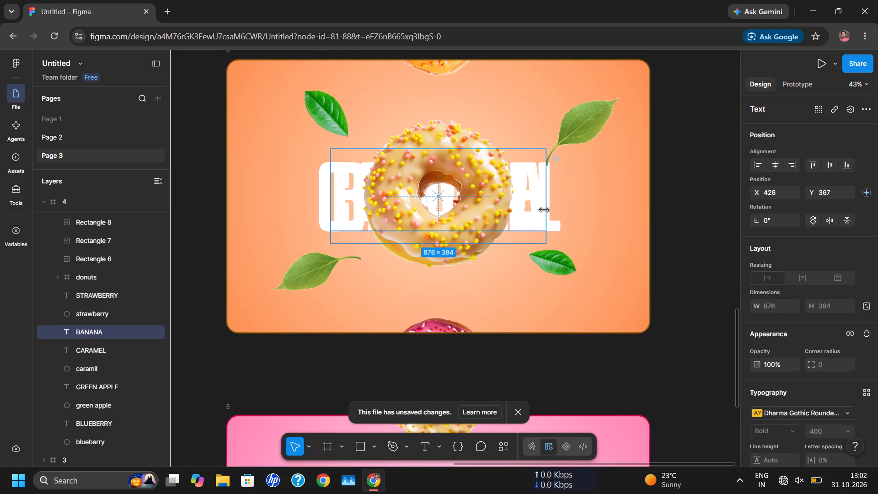
pyautogui.click(557, 224)
pyautogui.moveTo(557, 224); pyautogui.dragTo(560, 225)
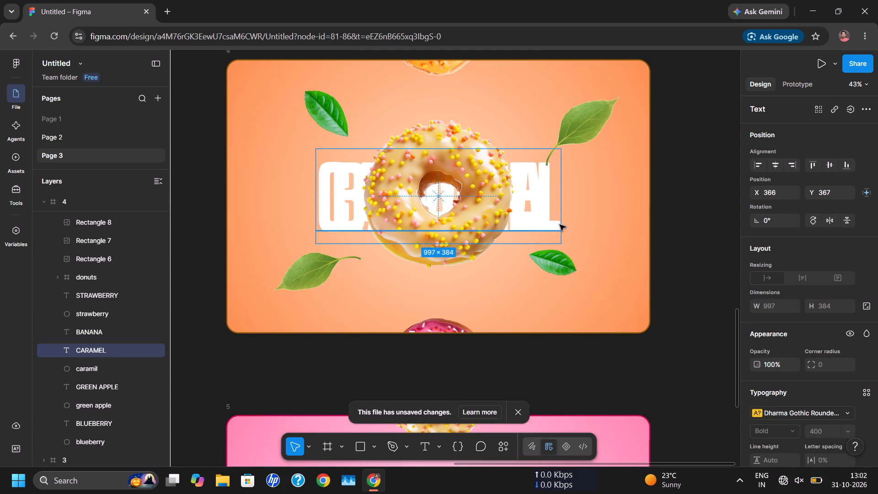
pyautogui.moveTo(560, 225); pyautogui.dragTo(579, 226)
pyautogui.click(579, 226)
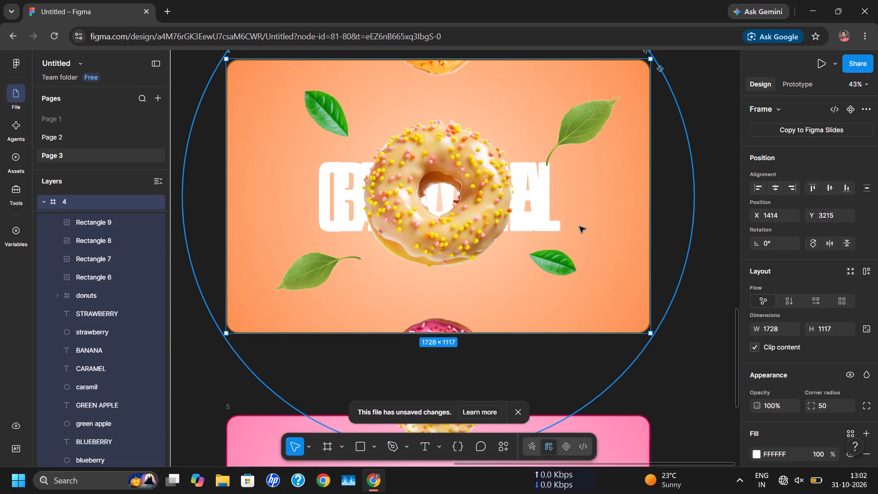
pyautogui.click(695, 240)
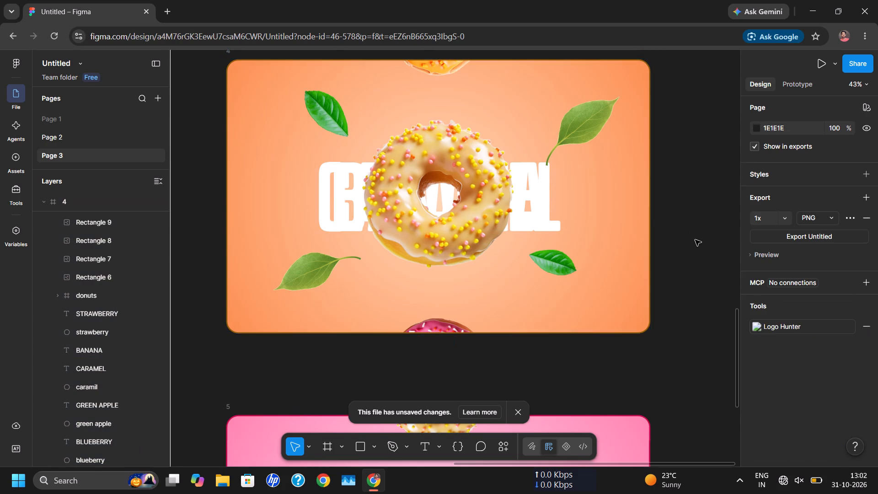
pyautogui.click(541, 188)
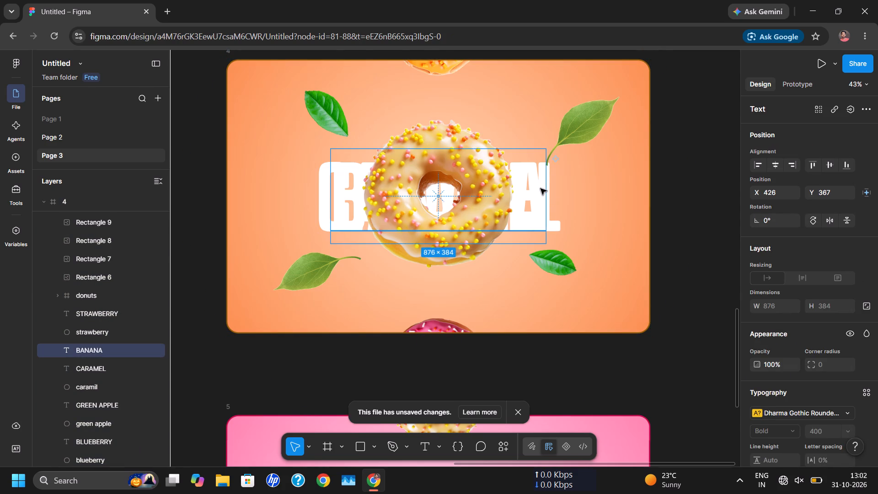
pyautogui.click(555, 229)
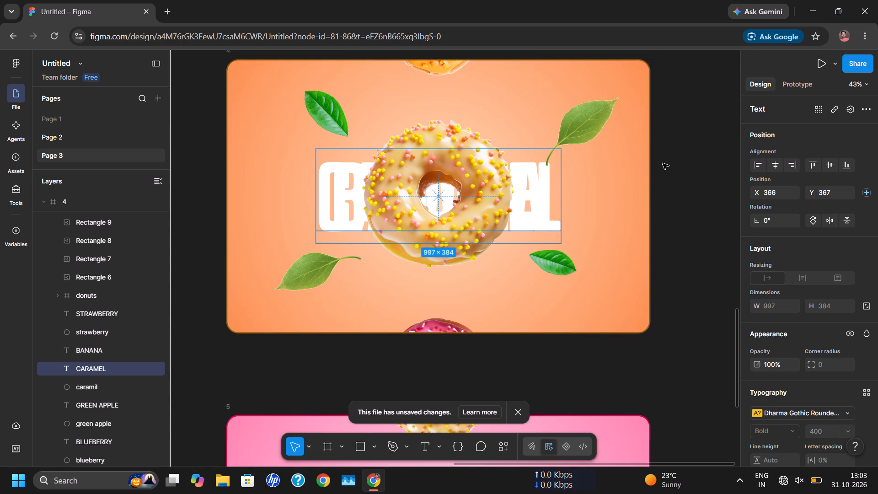
# Compare frame 4's overlapping title with the titles in the Green Apple, Caramel and Strawberry frames.
pyautogui.scroll(1, 663, 163)
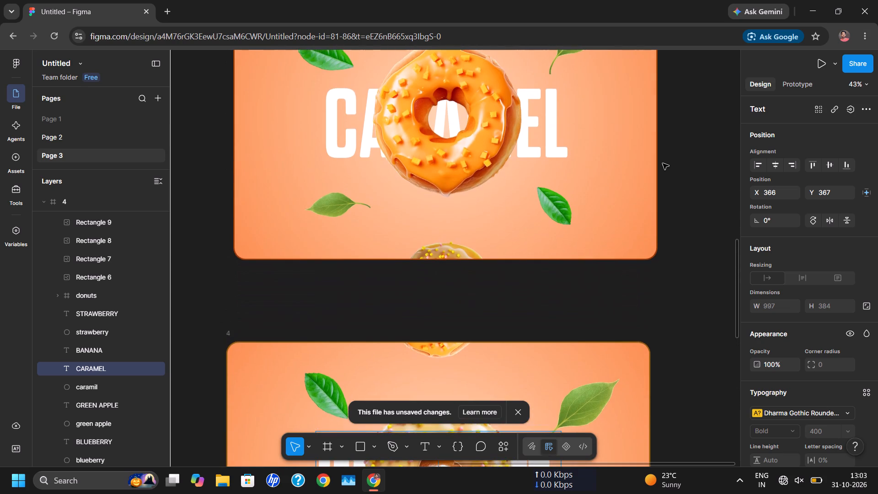
pyautogui.scroll(1, 663, 163)
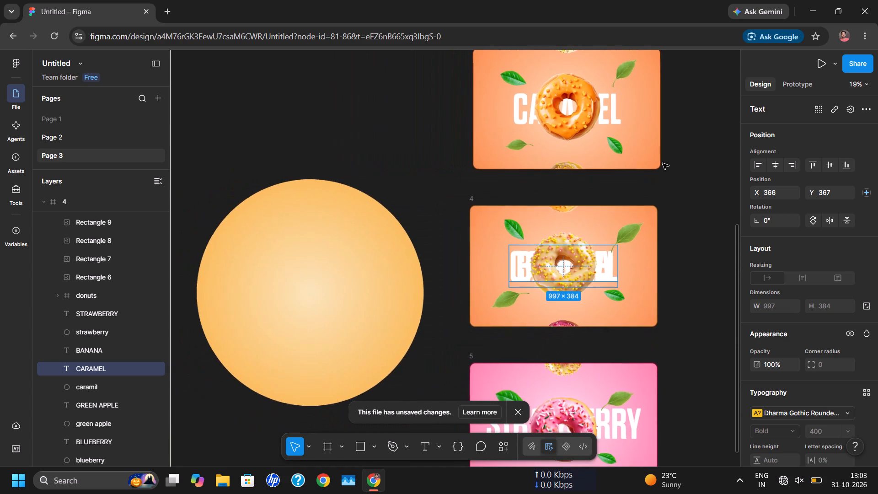
pyautogui.hscroll(-1, 663, 163)
pyautogui.scroll(3, 663, 163)
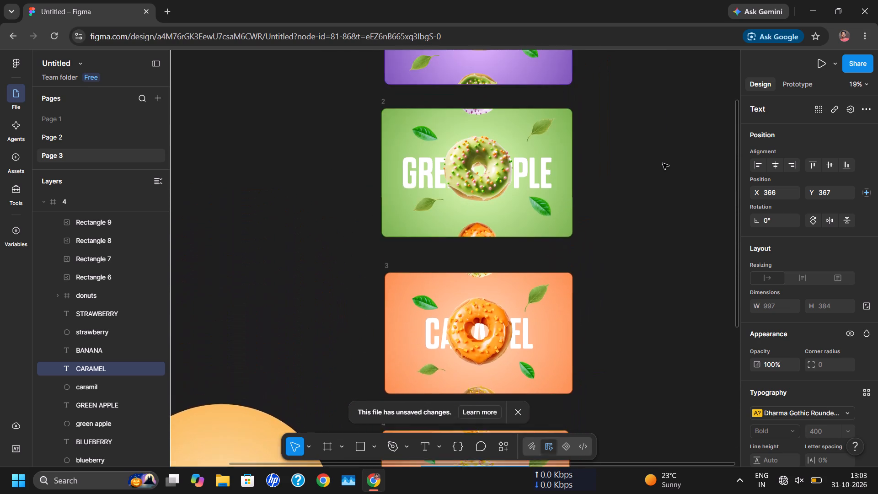
pyautogui.scroll(1, 663, 163)
pyautogui.scroll(-4, 663, 163)
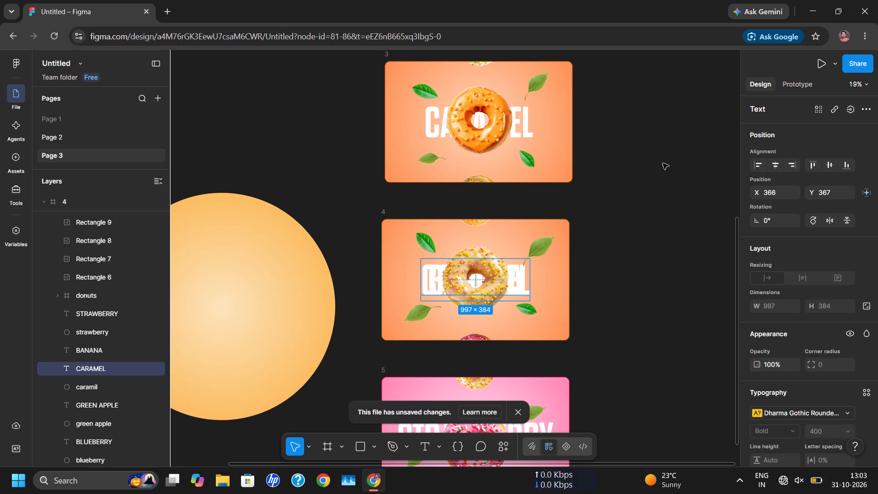
pyautogui.hscroll(-1, 663, 163)
pyautogui.scroll(-1, 663, 163)
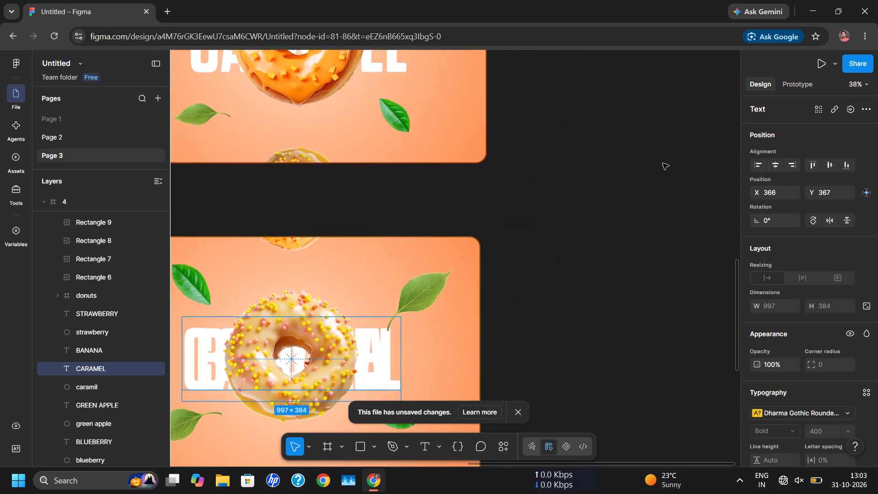
pyautogui.scroll(-2, 663, 163)
pyautogui.hscroll(1, 663, 163)
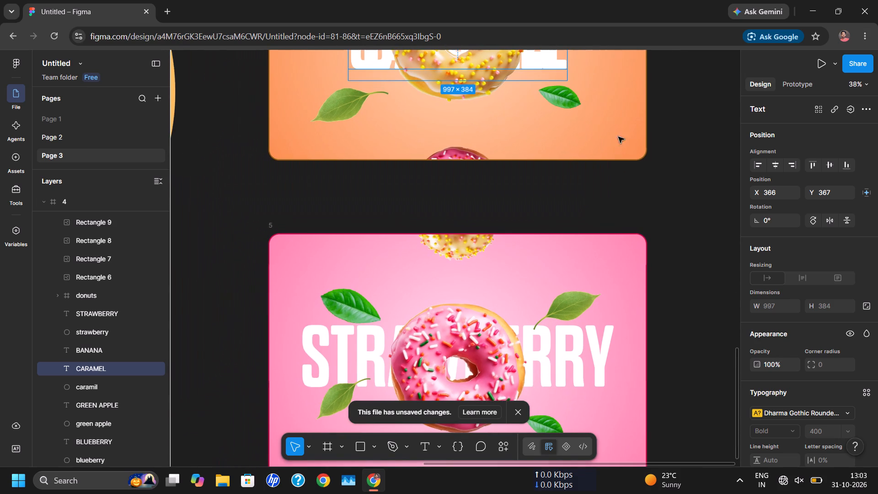
pyautogui.scroll(2, 584, 98)
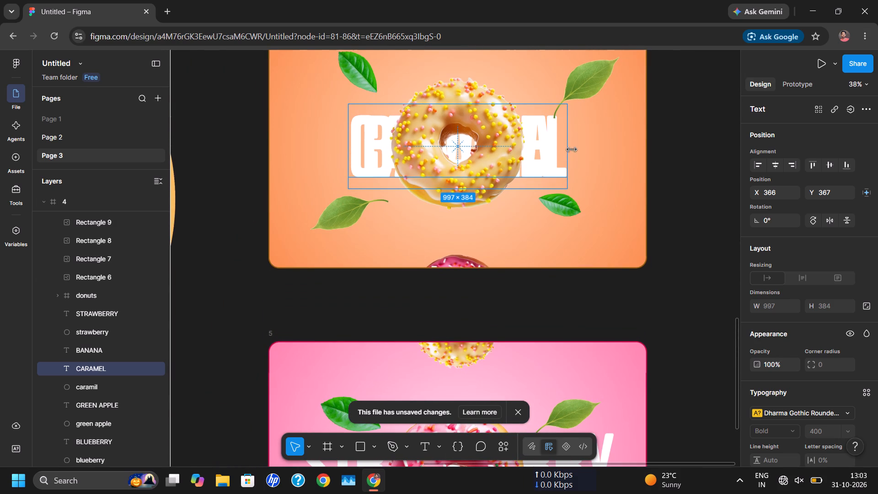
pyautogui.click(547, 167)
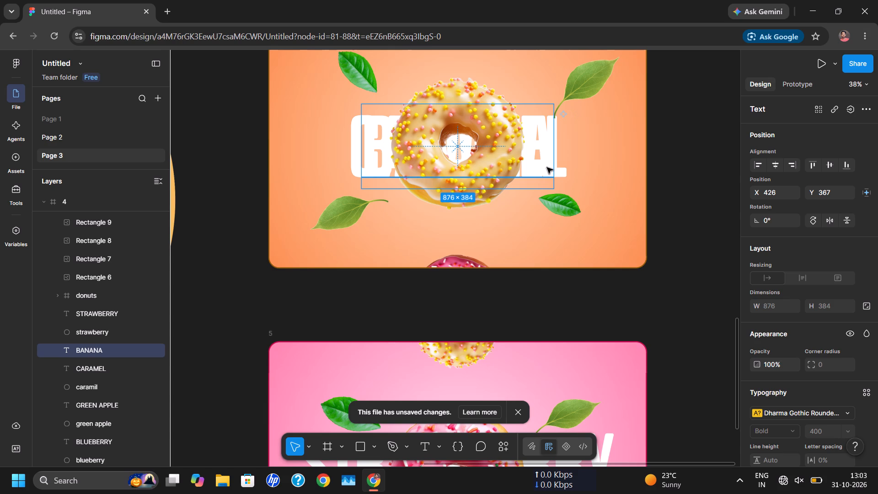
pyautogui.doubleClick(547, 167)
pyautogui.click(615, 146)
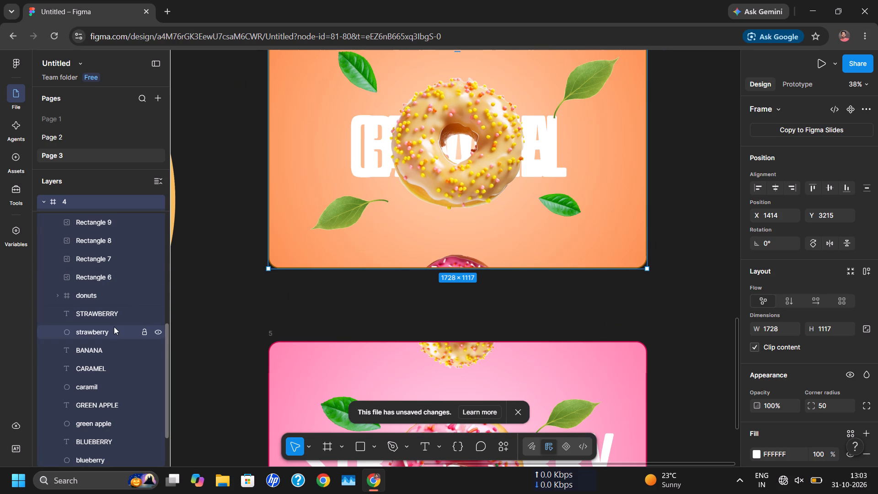
# Move the BANANA title out of frame 4 onto the page canvas, near the frame's lower corner.
pyautogui.click(107, 347)
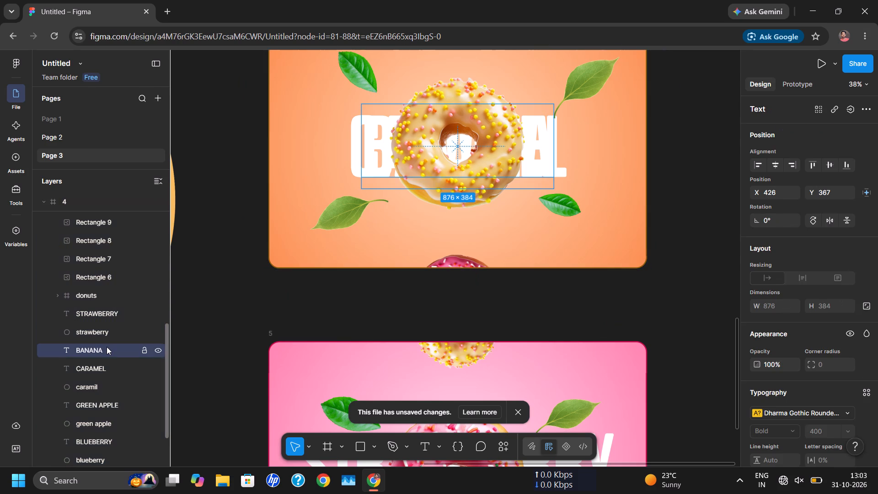
pyautogui.moveTo(368, 167); pyautogui.dragTo(211, 247)
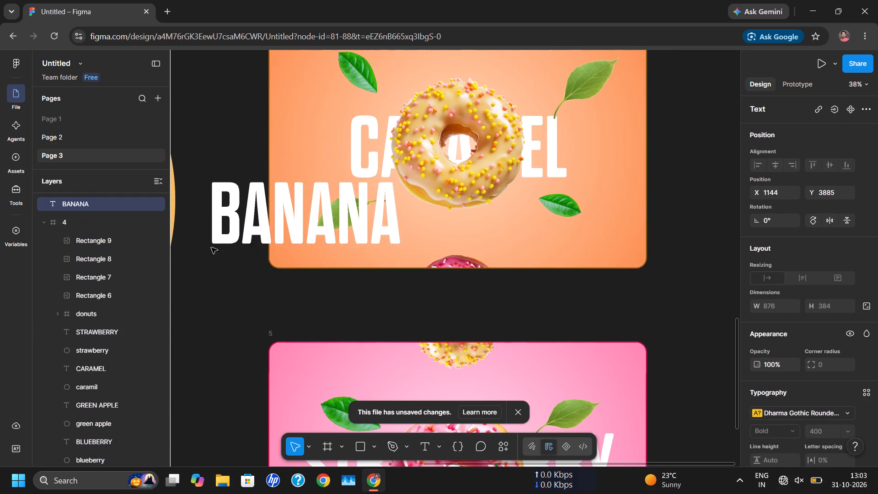
pyautogui.moveTo(211, 247); pyautogui.dragTo(194, 269)
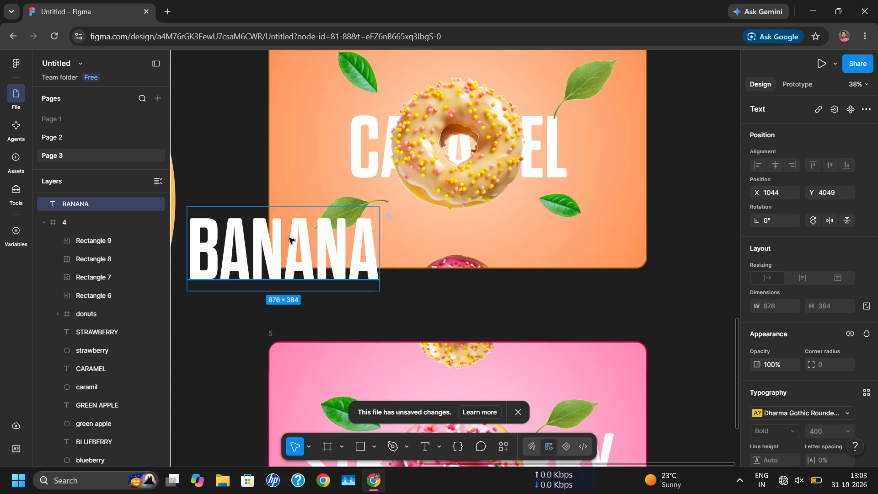
# Pull the CARAMEL title out of frame 4 and delete it.
pyautogui.scroll(4, 318, 144)
pyautogui.scroll(-1, 318, 144)
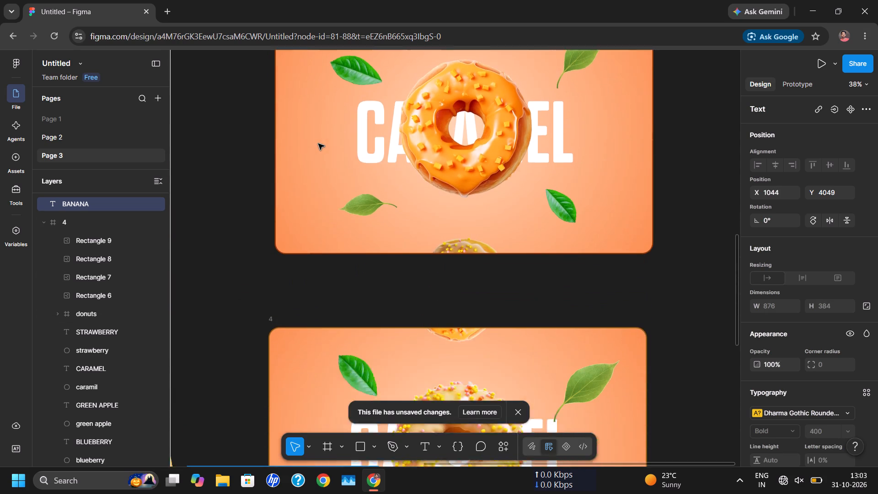
pyautogui.scroll(-2, 318, 144)
pyautogui.click(357, 151)
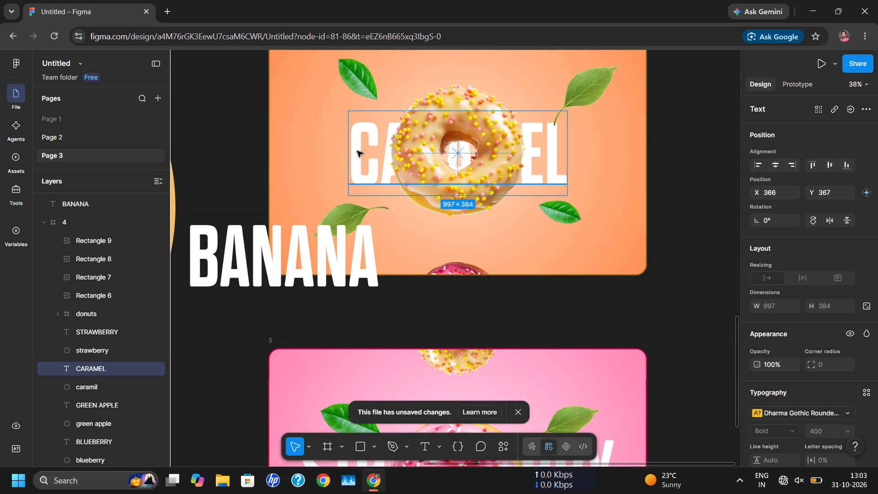
pyautogui.moveTo(357, 151); pyautogui.dragTo(316, 204)
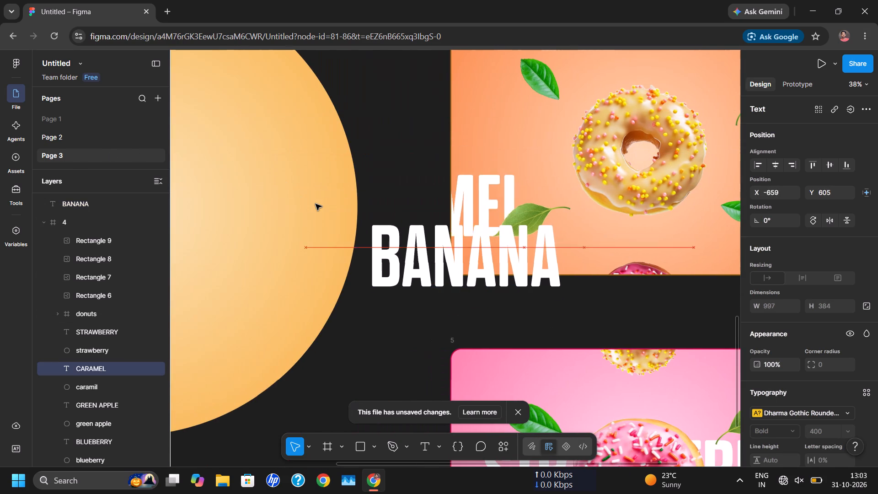
pyautogui.moveTo(316, 204); pyautogui.dragTo(309, 318)
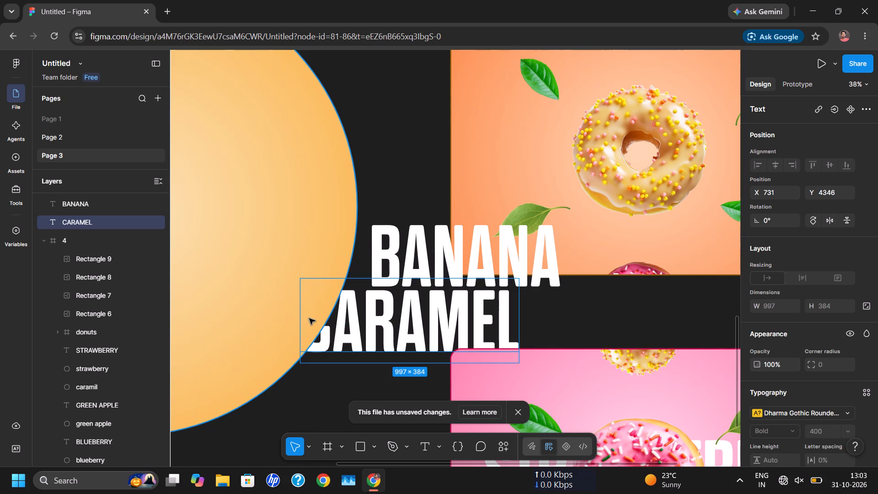
pyautogui.press('Delete')
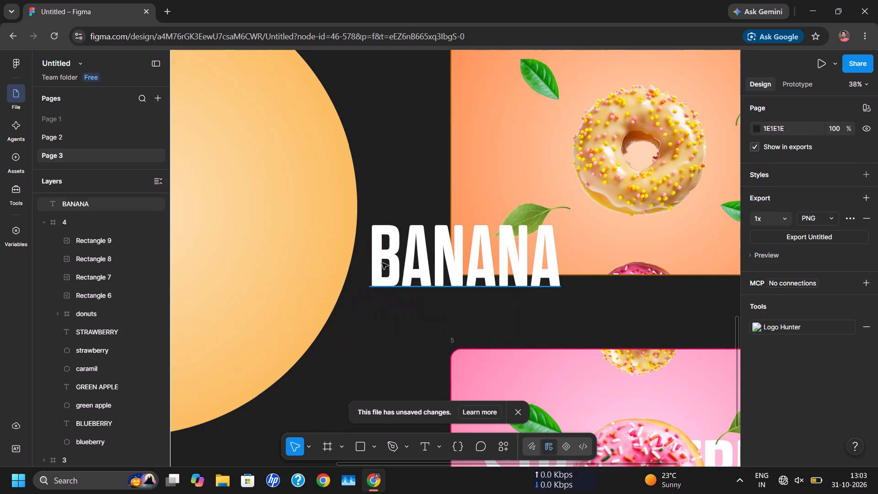
# Move the BANANA title back into frame 4, centred horizontally over the donut at X 426, Y 342.
pyautogui.moveTo(412, 274); pyautogui.dragTo(564, 170)
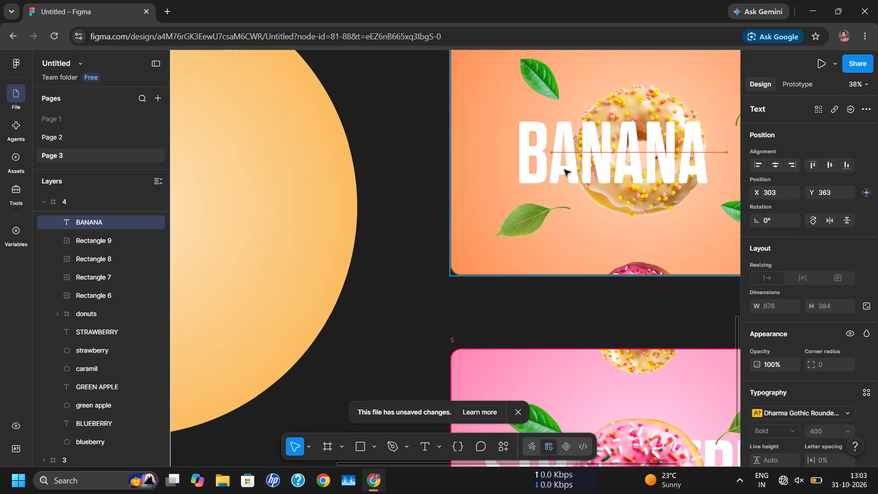
pyautogui.moveTo(564, 170); pyautogui.dragTo(588, 167)
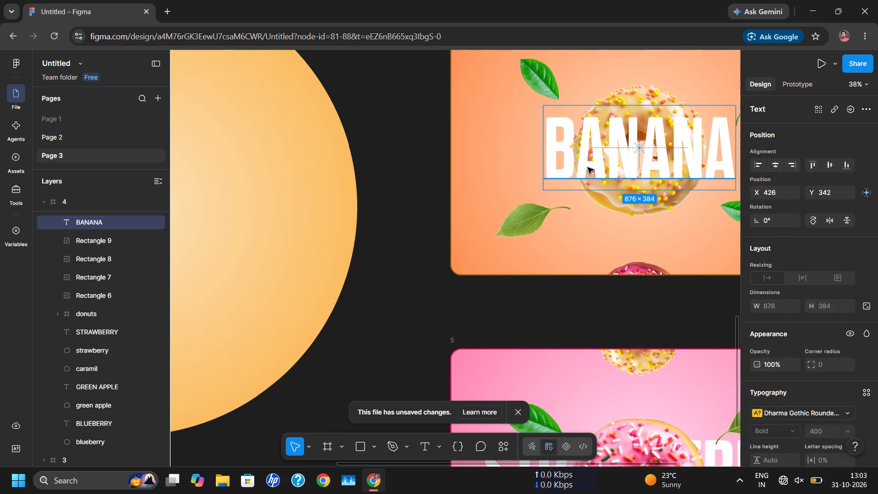
# Reorder the BANANA text layer inside frame 4 so it sits directly below the donuts layer, above STRAWBERRY.
pyautogui.hscroll(-3, 500, 194)
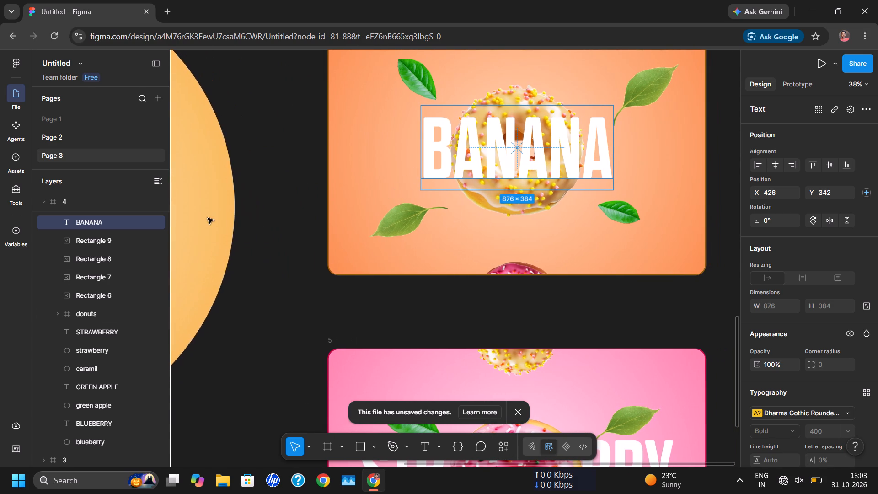
pyautogui.moveTo(132, 225); pyautogui.dragTo(122, 330)
pyautogui.scroll(-1, 122, 330)
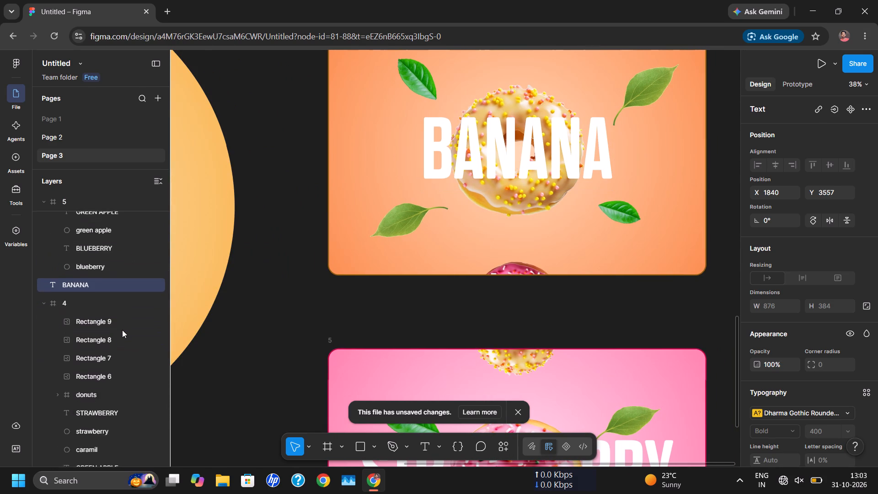
pyautogui.scroll(-1, 122, 330)
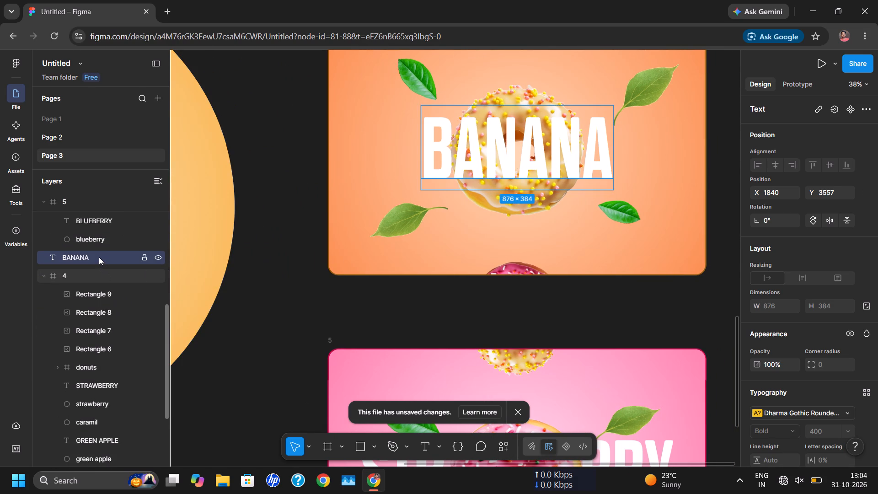
pyautogui.click(145, 256)
pyautogui.click(145, 256)
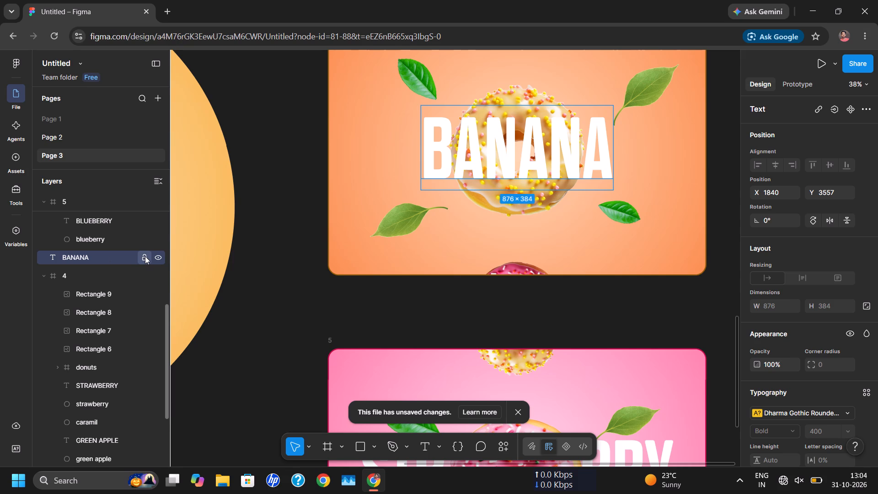
pyautogui.moveTo(123, 257); pyautogui.dragTo(120, 322)
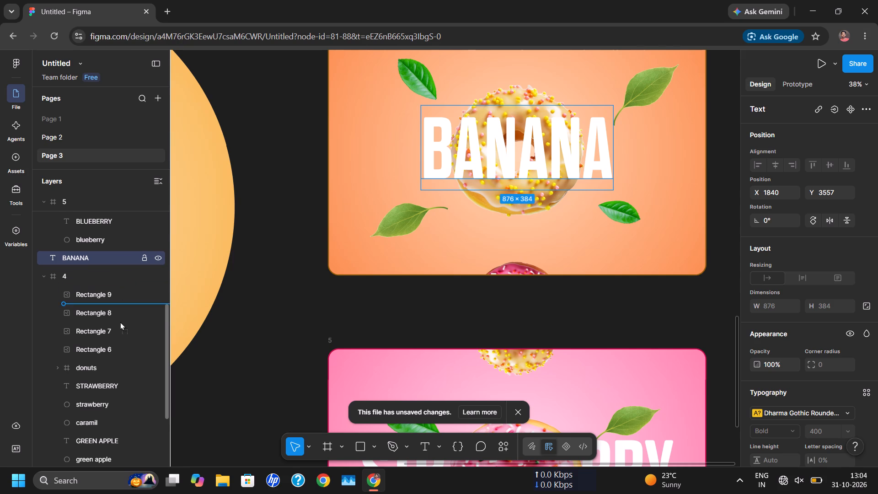
pyautogui.moveTo(120, 322); pyautogui.dragTo(122, 351)
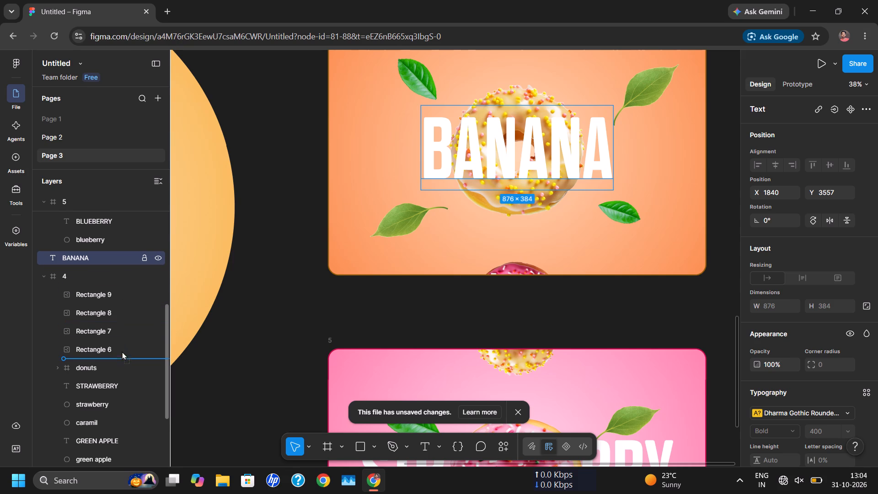
pyautogui.moveTo(122, 351); pyautogui.dragTo(123, 397)
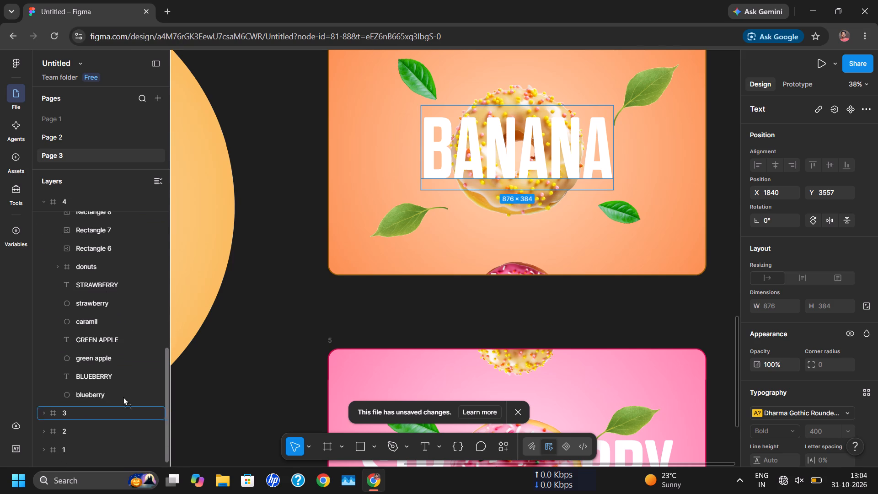
pyautogui.moveTo(123, 397); pyautogui.dragTo(96, 274)
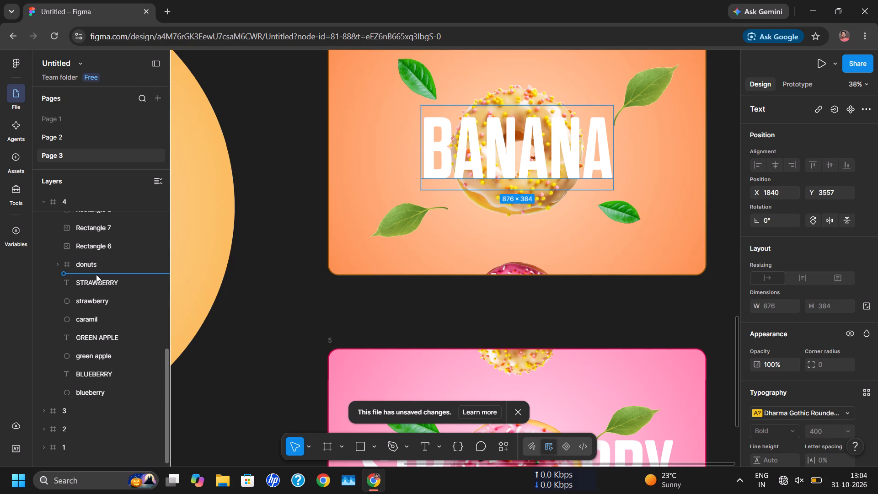
# Delete the large stray banana circle from the canvas beside frames 4 and 5.
pyautogui.click(210, 273)
pyautogui.press('Delete')
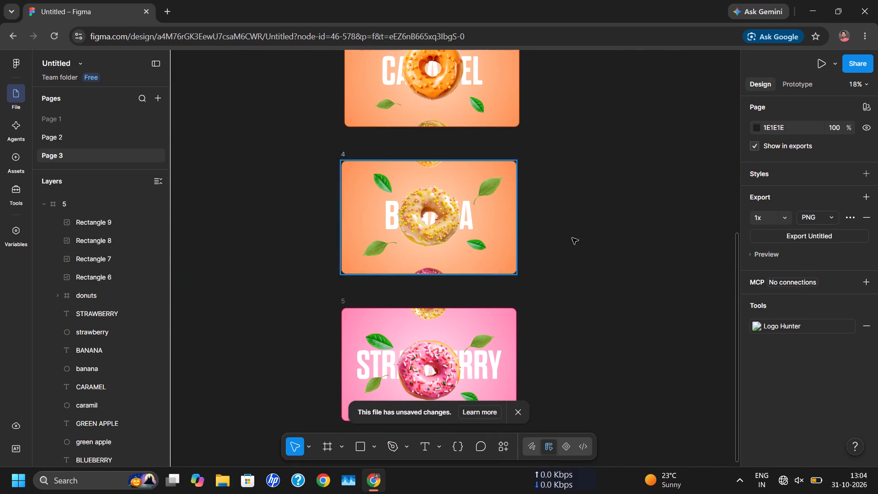
# Show the prototype connections and detach the drag connection running from frame 5 to frame 4.
pyautogui.click(795, 83)
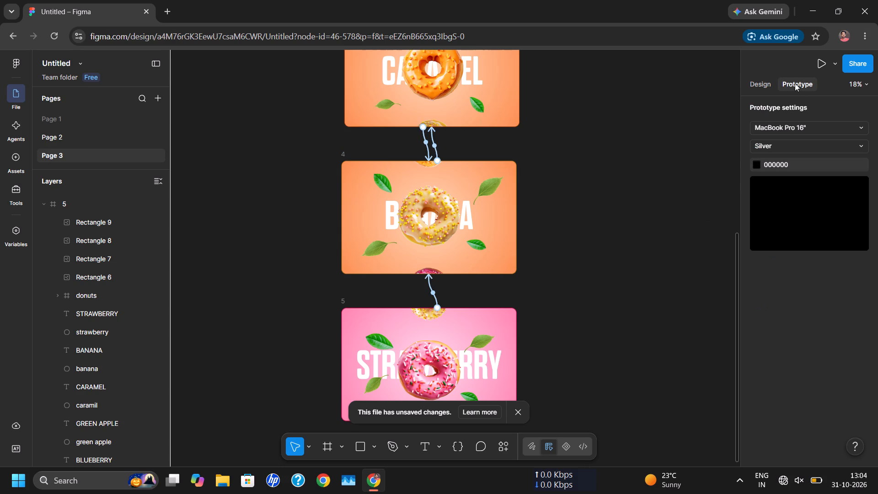
pyautogui.click(480, 264)
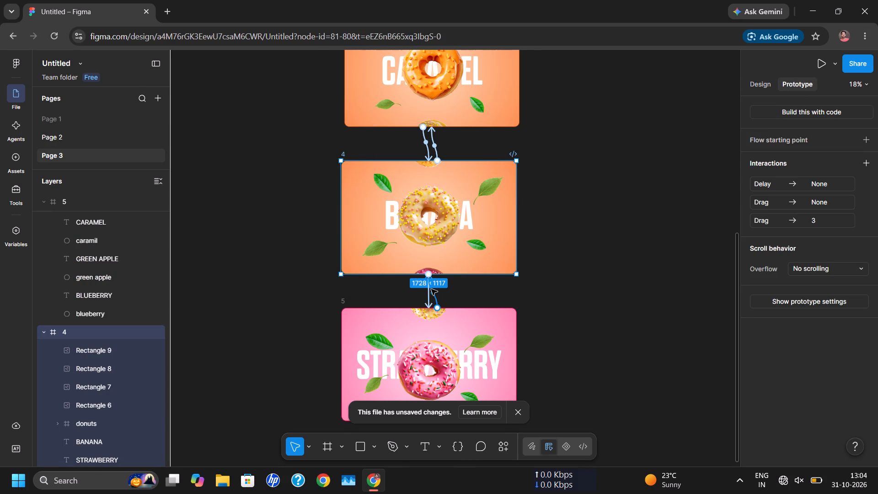
pyautogui.moveTo(431, 289); pyautogui.dragTo(442, 277)
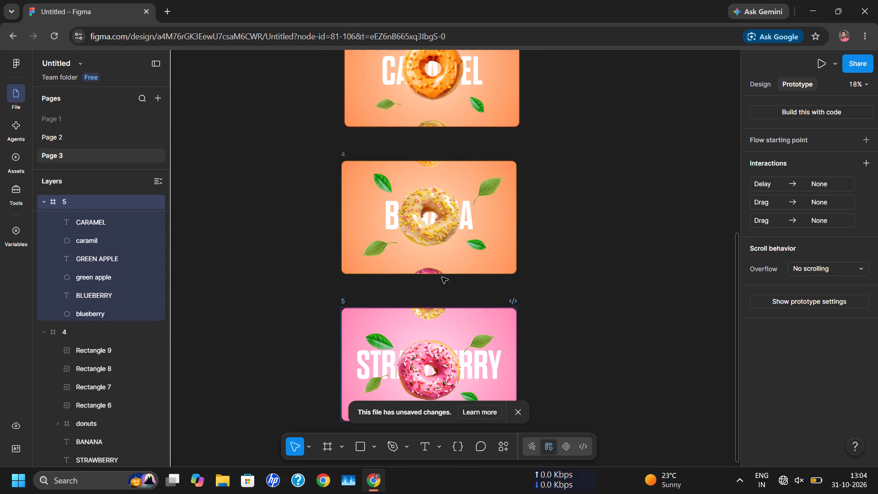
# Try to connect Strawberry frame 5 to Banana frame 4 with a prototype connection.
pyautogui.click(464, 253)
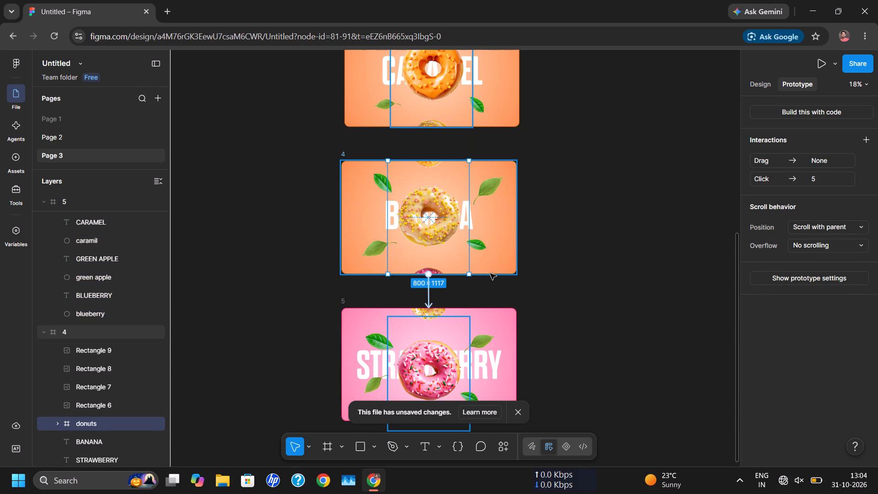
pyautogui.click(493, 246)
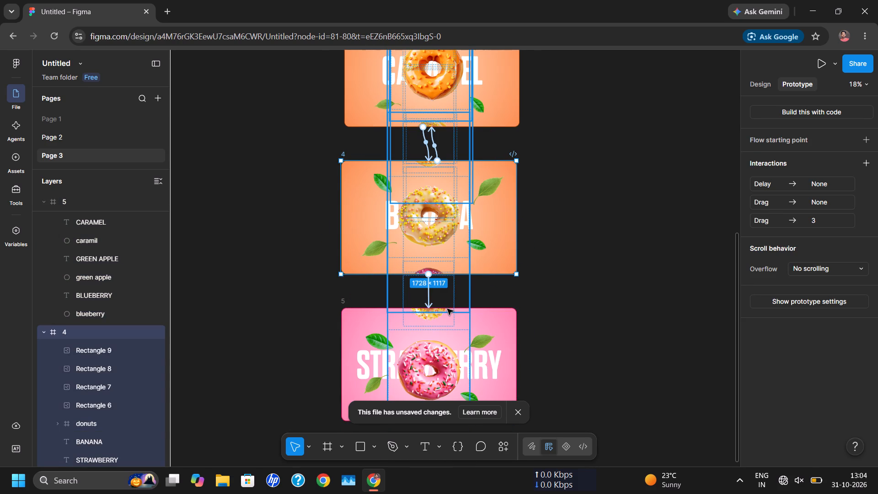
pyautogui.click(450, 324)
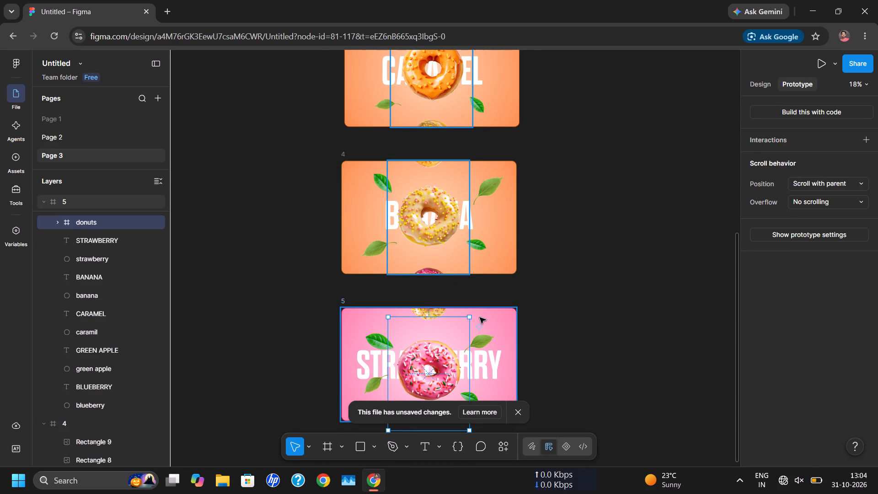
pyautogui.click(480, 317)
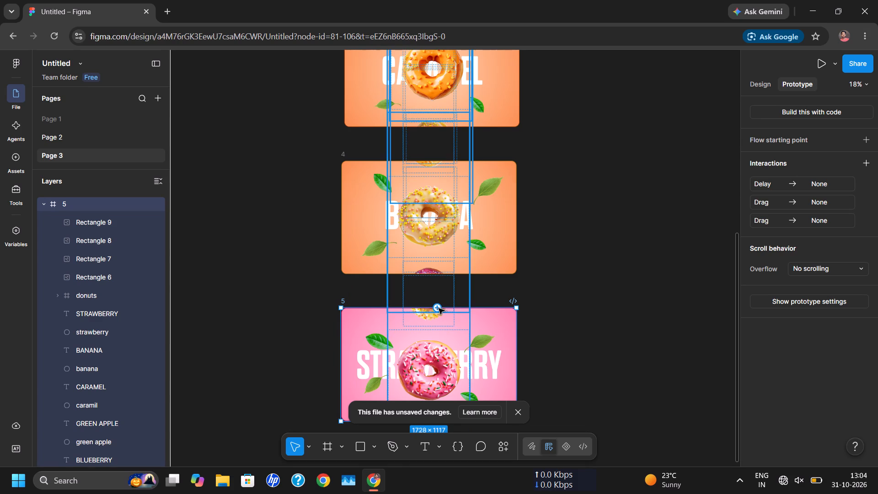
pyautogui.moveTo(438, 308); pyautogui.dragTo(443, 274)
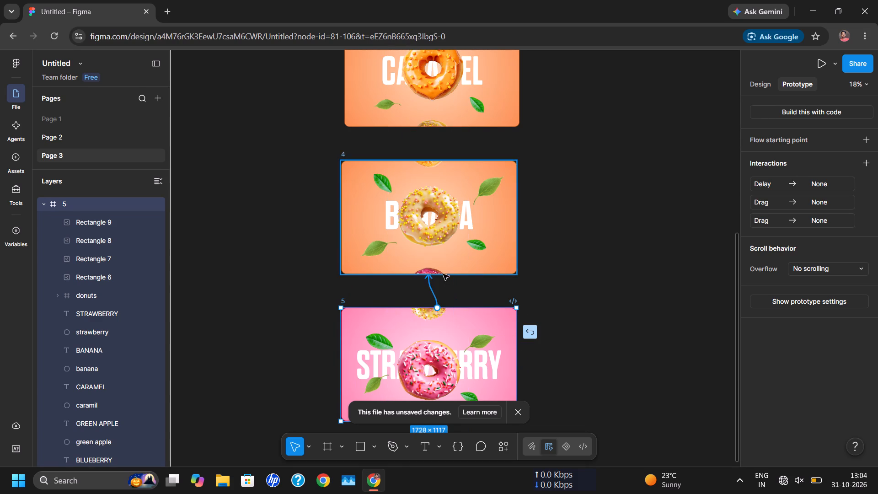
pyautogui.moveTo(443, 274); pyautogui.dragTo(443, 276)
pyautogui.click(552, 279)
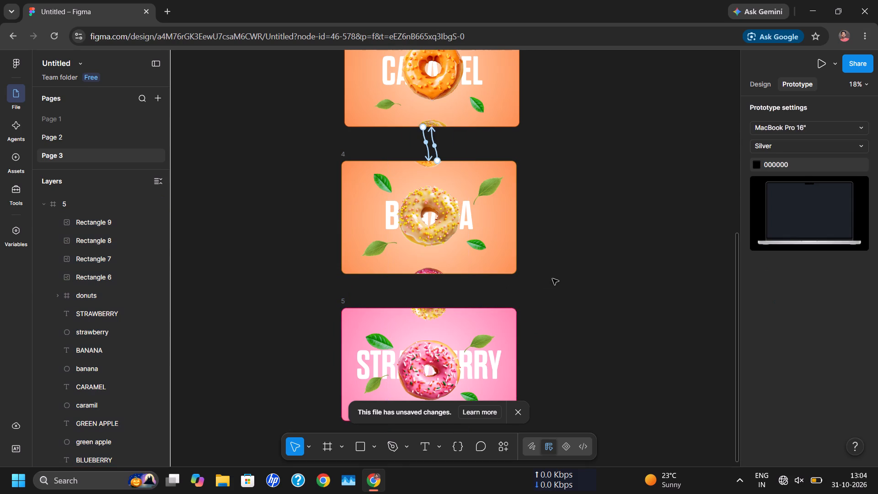
# Connect frame 5 to frame 4 with an On drag, Navigate to interaction using the Move in animation.
pyautogui.click(472, 322)
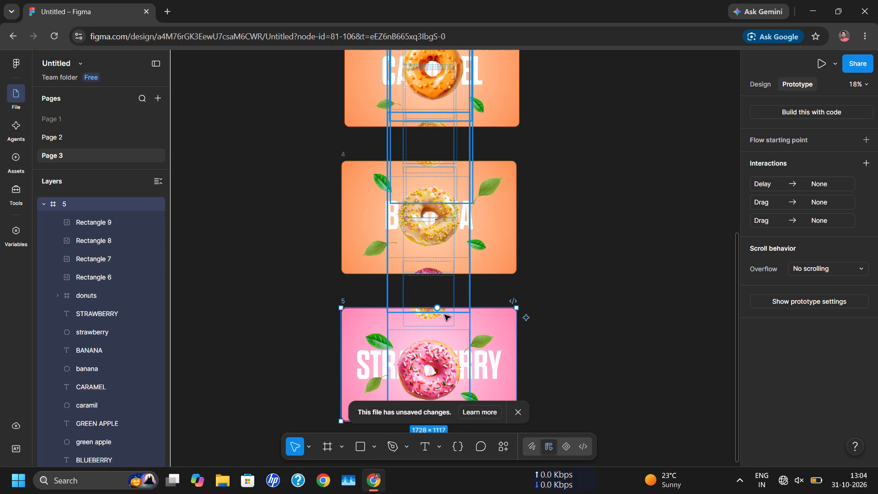
pyautogui.moveTo(437, 307); pyautogui.dragTo(445, 277)
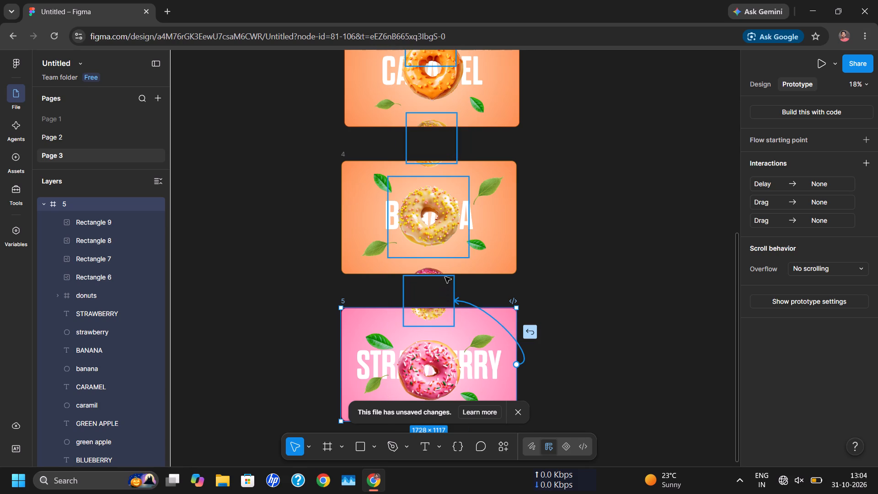
pyautogui.moveTo(445, 277); pyautogui.dragTo(444, 274)
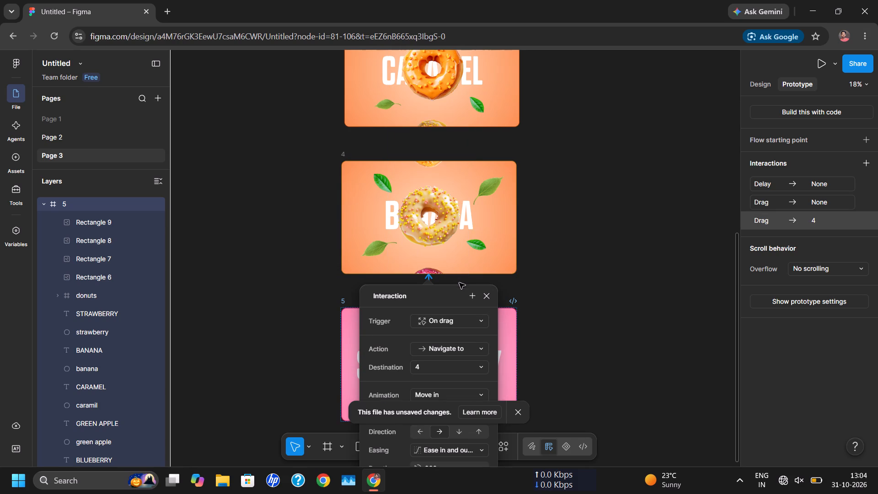
pyautogui.click(486, 295)
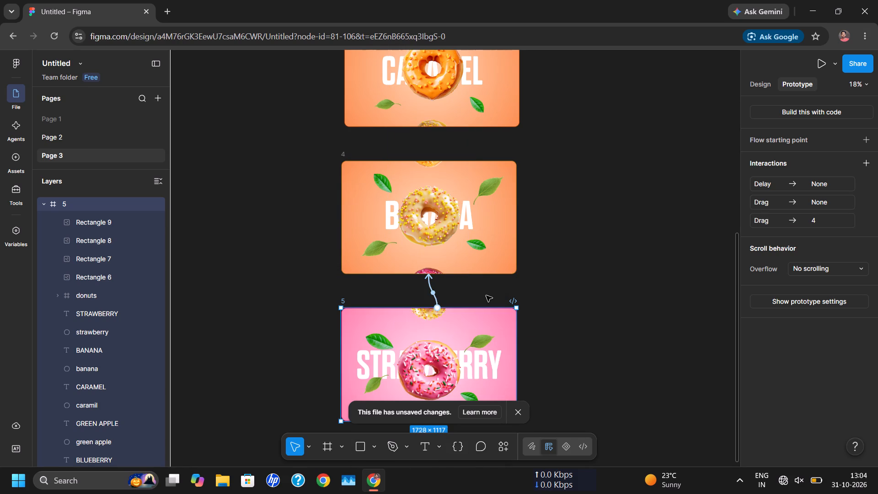
# Check the prototype connections on Banana frame 4 and the frames above it.
pyautogui.click(472, 271)
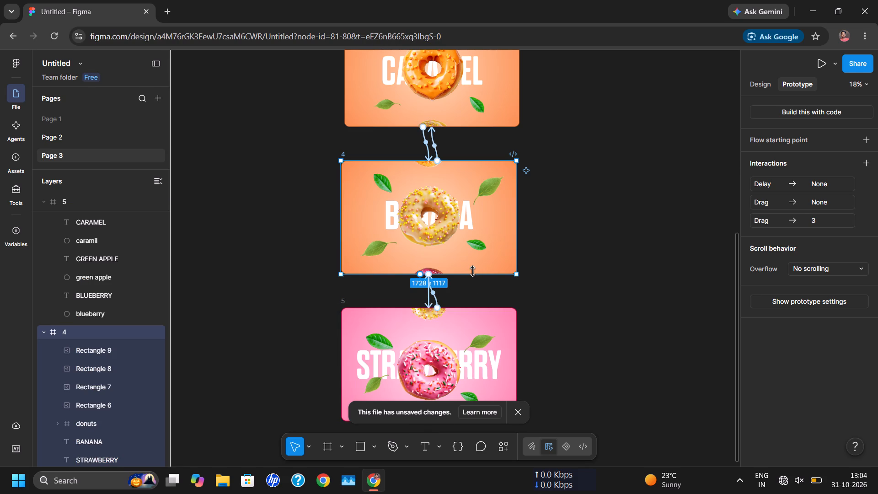
pyautogui.scroll(5, 472, 271)
pyautogui.click(472, 271)
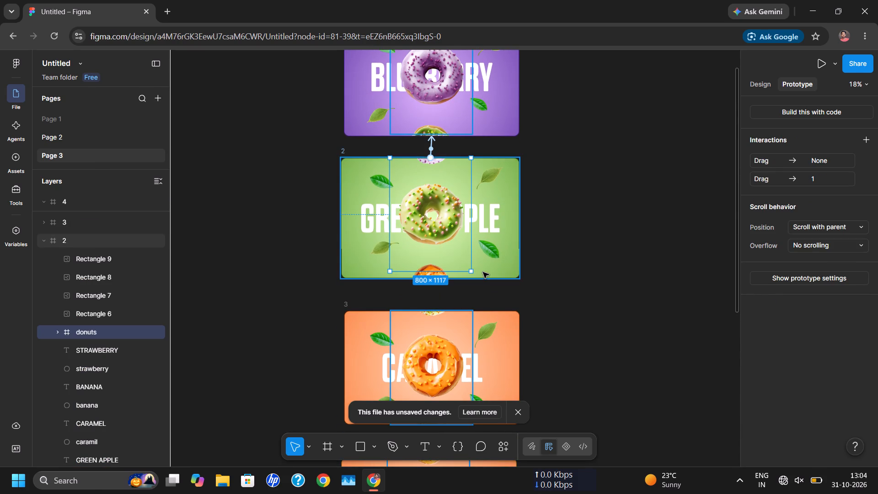
# Try to present the prototype starting from Blueberry frame 1.
pyautogui.click(488, 272)
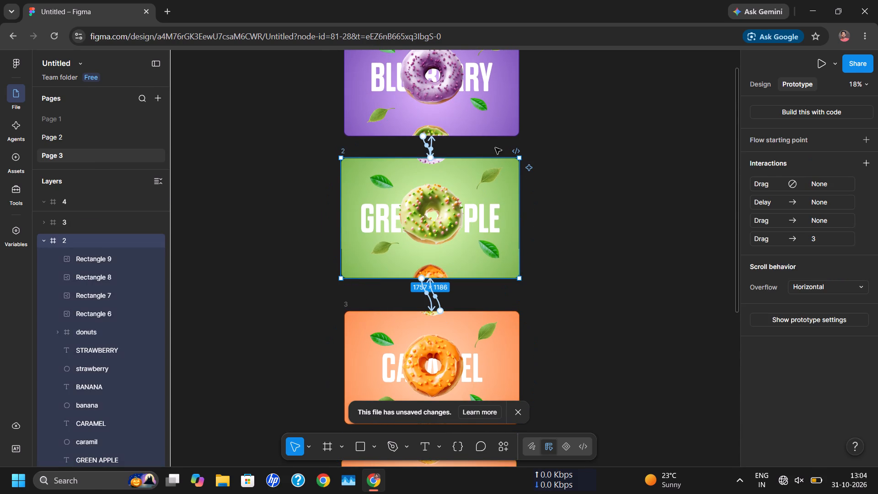
pyautogui.click(496, 122)
pyautogui.scroll(1, 496, 122)
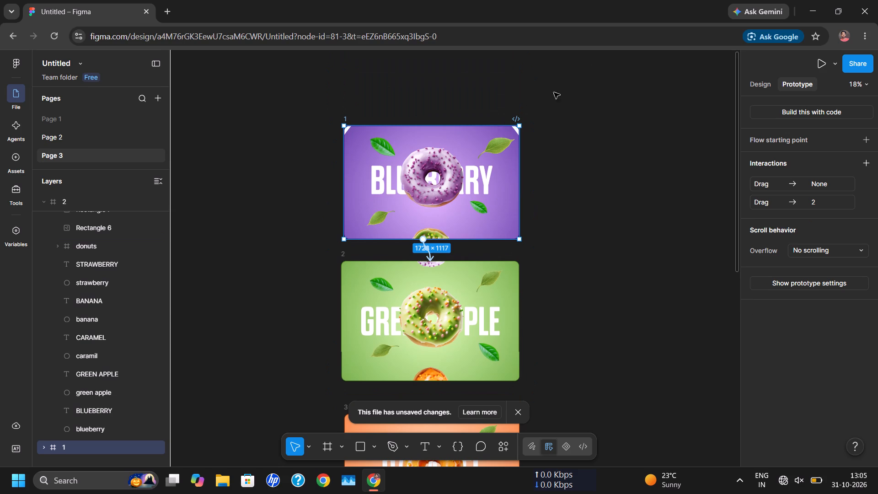
pyautogui.click(817, 65)
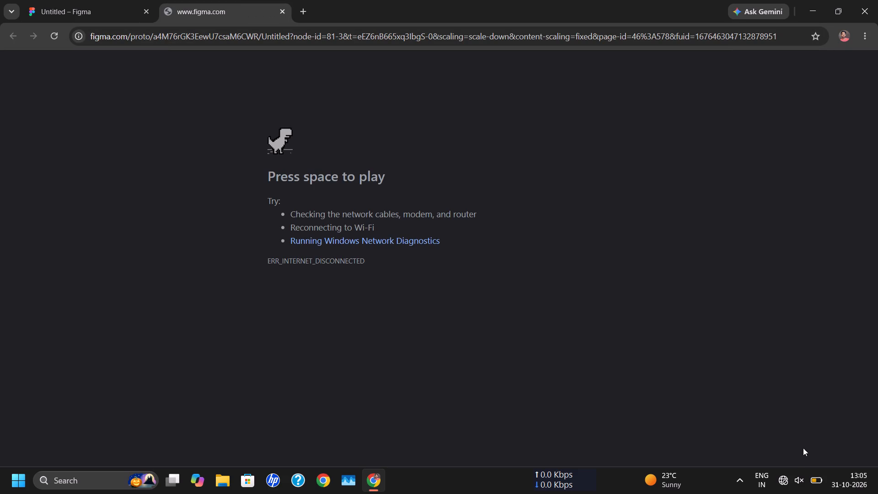
# Connect the computer to the GLA-University Wi-Fi network.
pyautogui.click(784, 485)
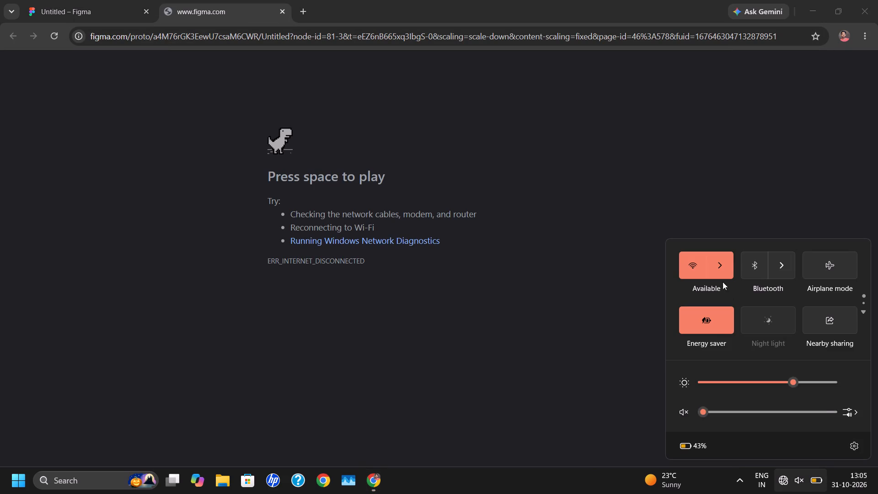
pyautogui.click(719, 276)
pyautogui.click(719, 276)
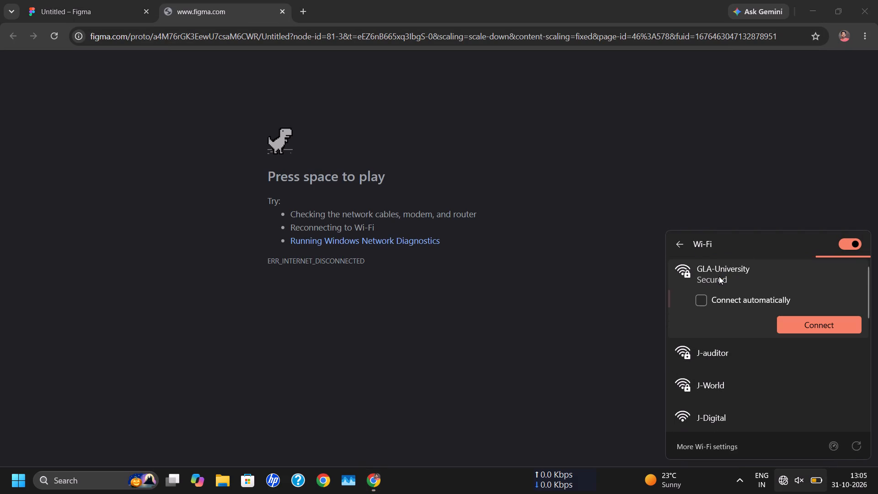
pyautogui.click(801, 325)
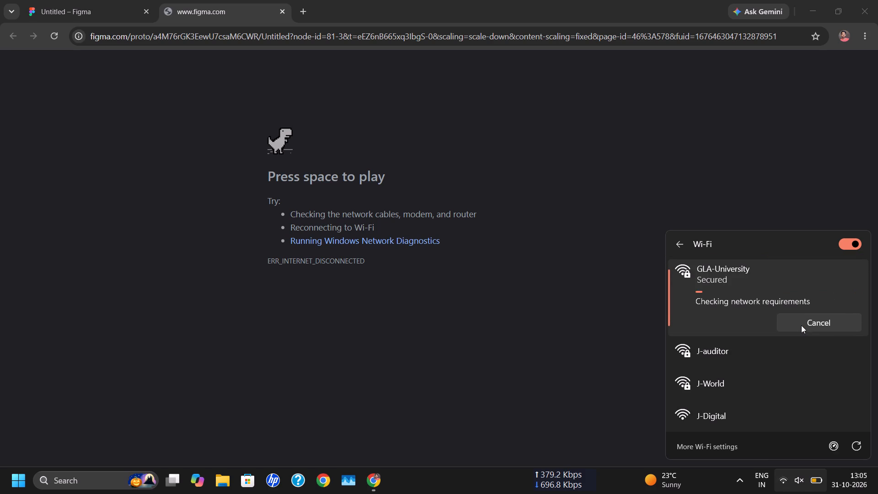
pyautogui.click(616, 333)
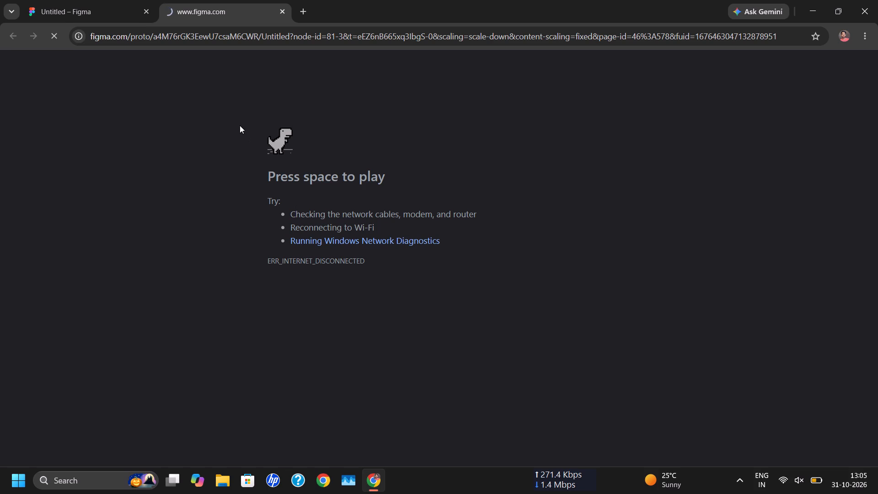
# Go back to the design file and present the prototype from Blueberry frame 1.
pyautogui.click(105, 21)
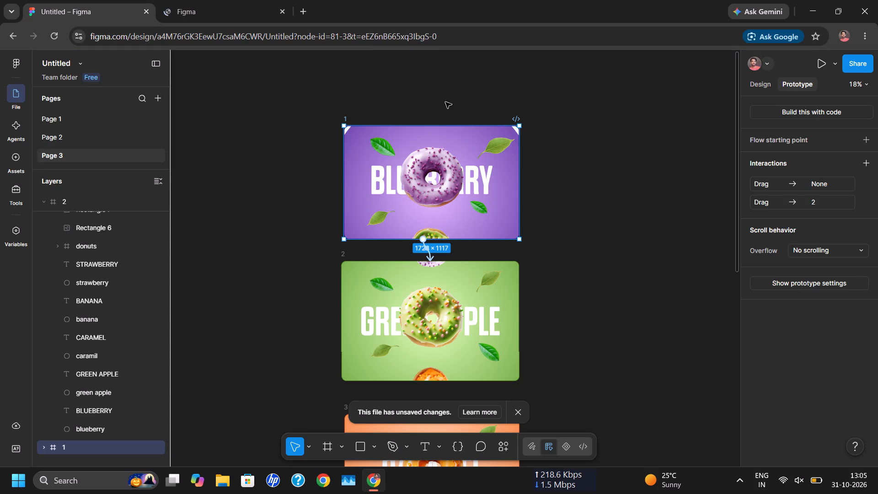
pyautogui.click(813, 66)
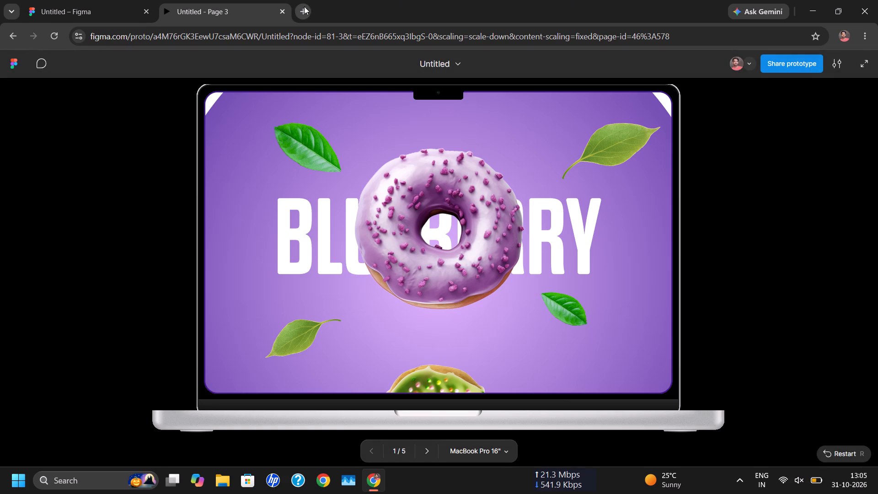
# Return from the prototype preview to the design file and inspect the On drag connection from frame 1 to frame 2.
pyautogui.click(76, 0)
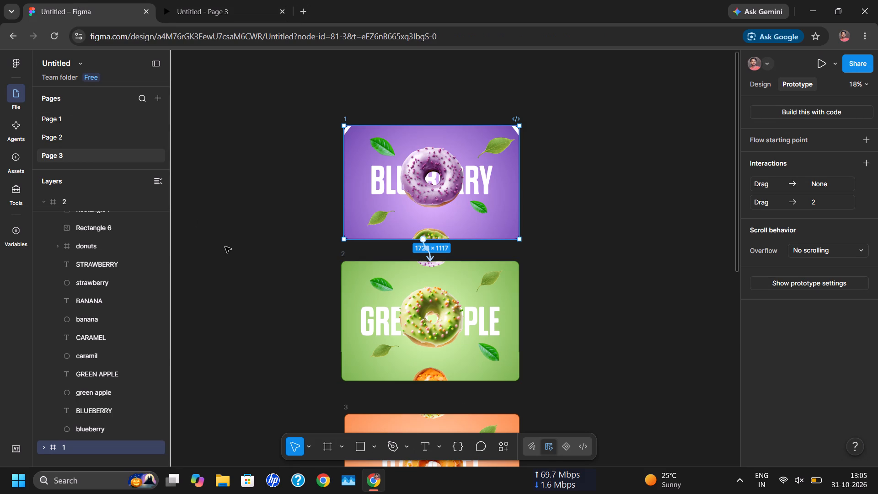
pyautogui.click(225, 247)
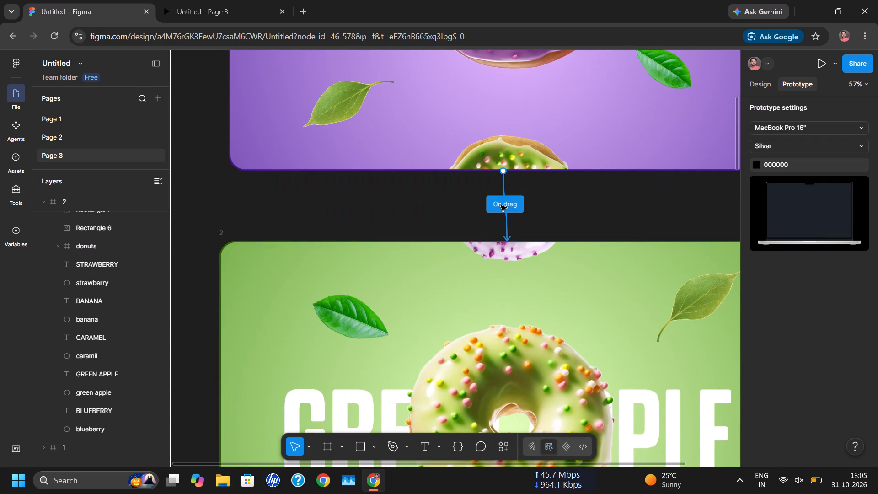
pyautogui.click(501, 205)
pyautogui.click(432, 234)
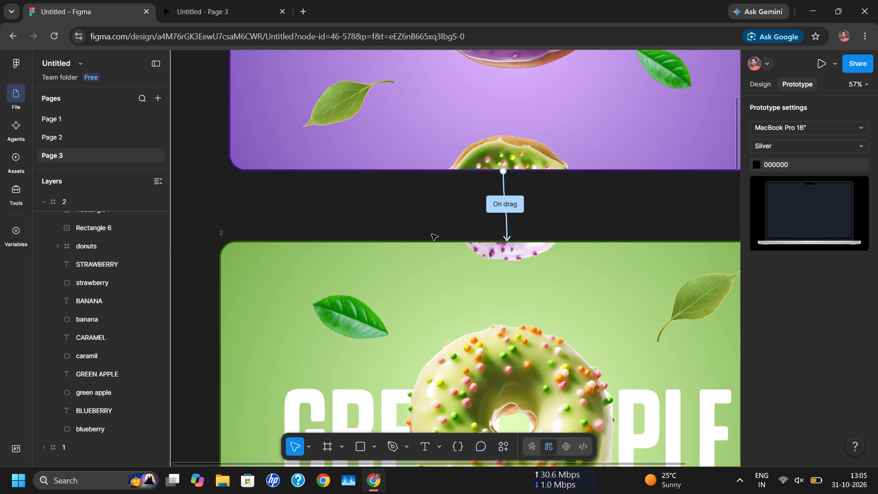
# Open the On drag interaction from frame 2 to frame 3 and review its destination and easing settings.
pyautogui.scroll(-5, 484, 240)
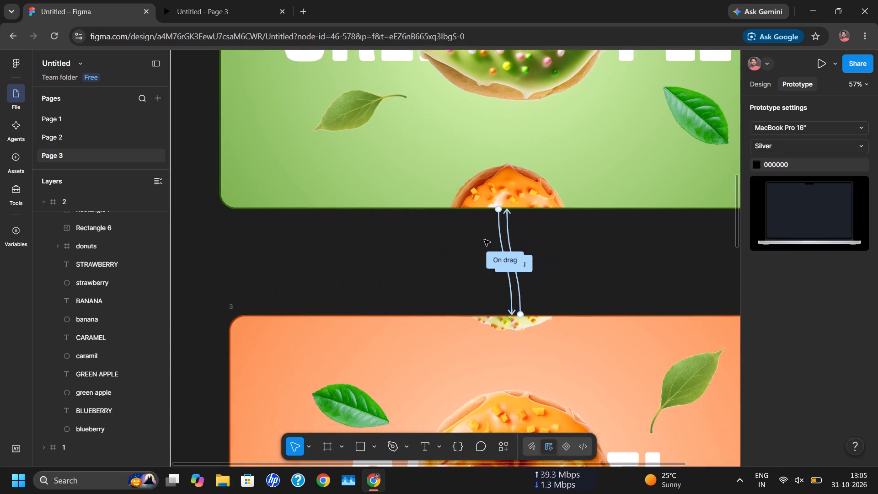
pyautogui.click(497, 229)
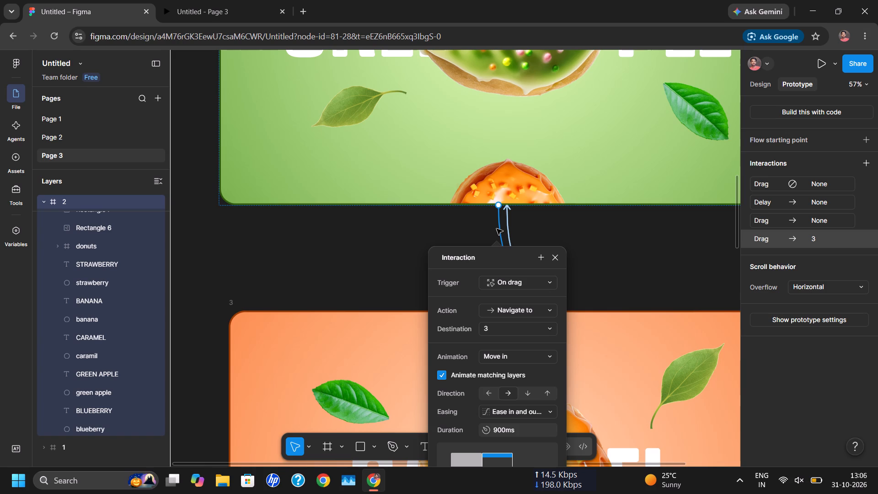
pyautogui.click(539, 320)
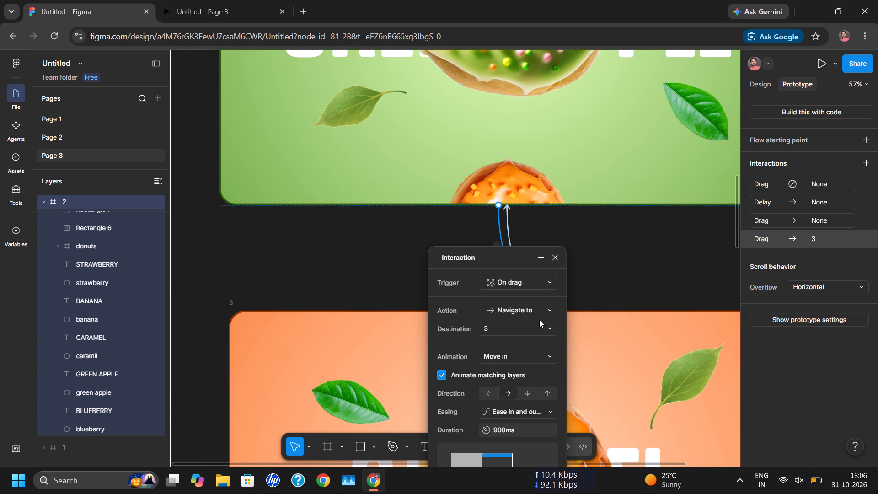
pyautogui.click(539, 325)
pyautogui.click(535, 329)
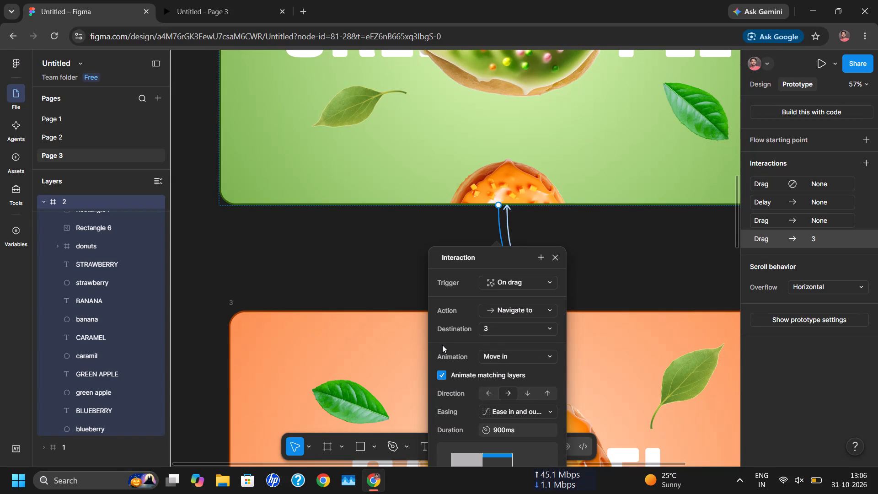
pyautogui.click(507, 411)
pyautogui.click(508, 413)
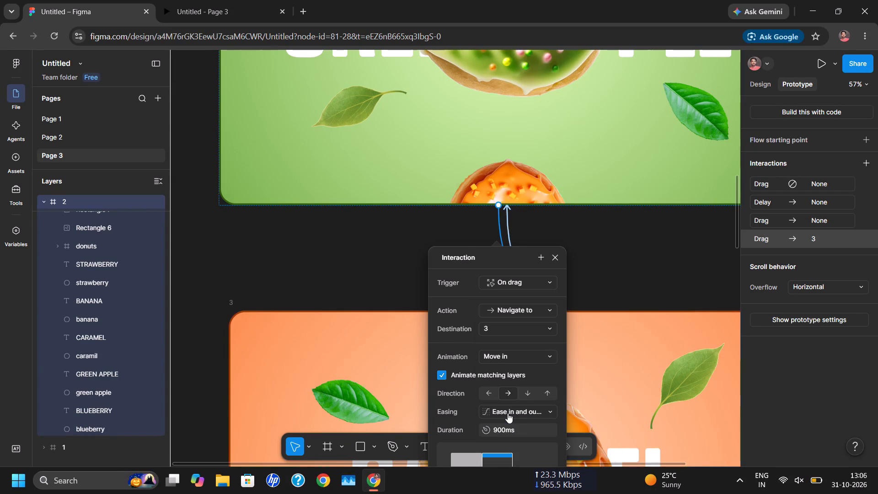
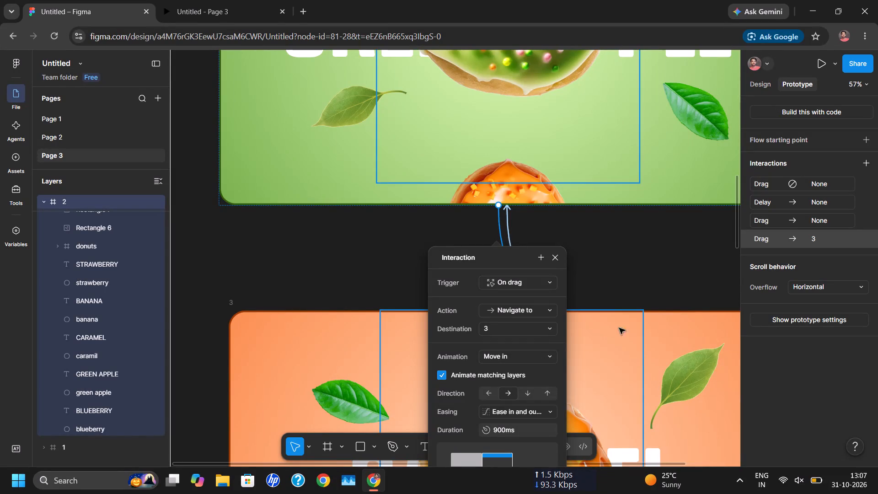
# Open the On drag interaction from frame 3 to frame 4 and review its animation, direction and easing settings.
pyautogui.click(624, 299)
pyautogui.scroll(-3, 624, 299)
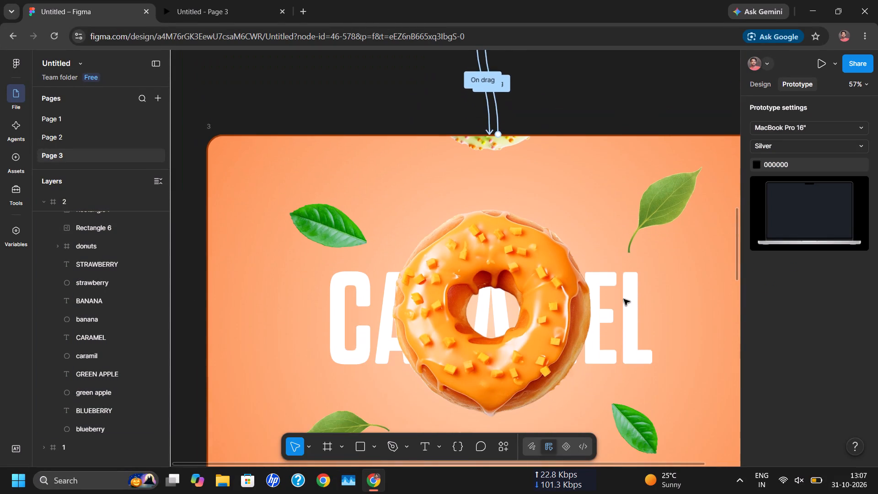
pyautogui.scroll(-2, 538, 295)
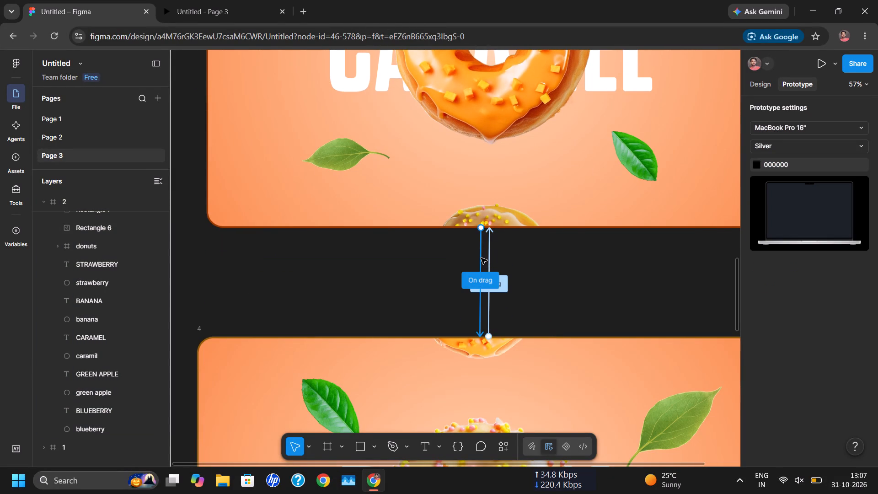
pyautogui.click(479, 258)
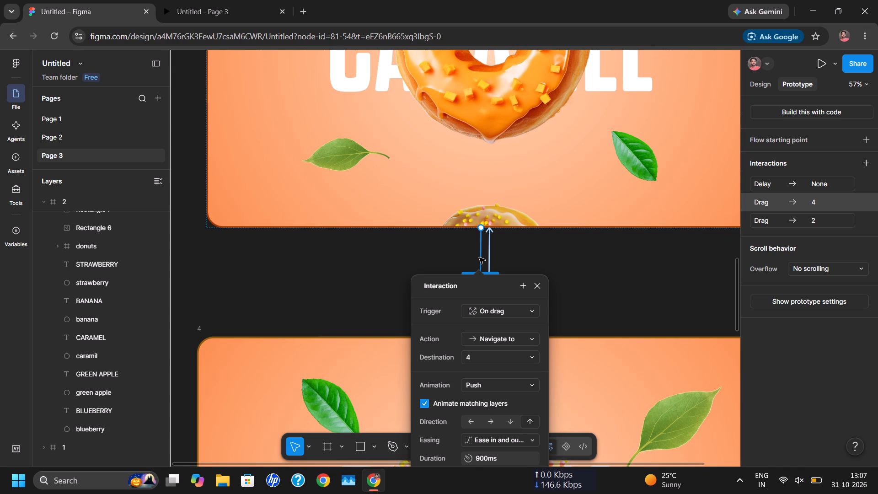
pyautogui.click(573, 261)
# Inspect the On drag interaction from Strawberry frame 5 to frame 4, checking its animation and direction.
pyautogui.scroll(-3, 573, 261)
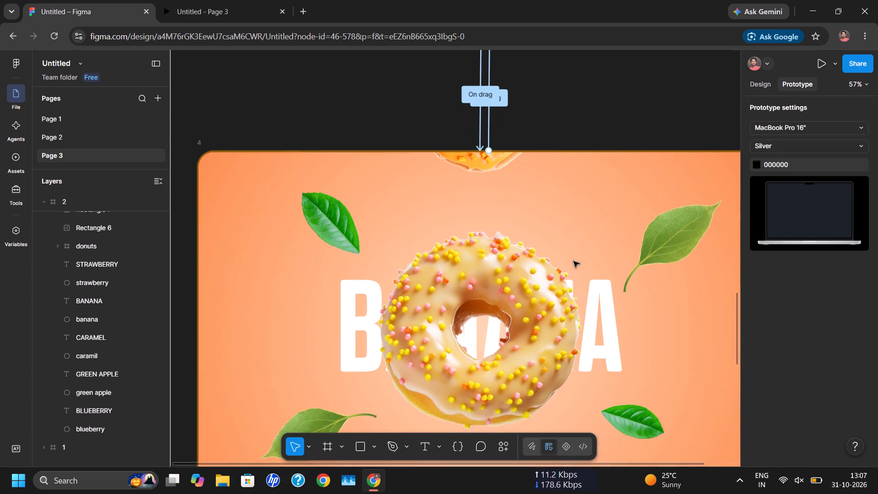
pyautogui.scroll(-4, 573, 261)
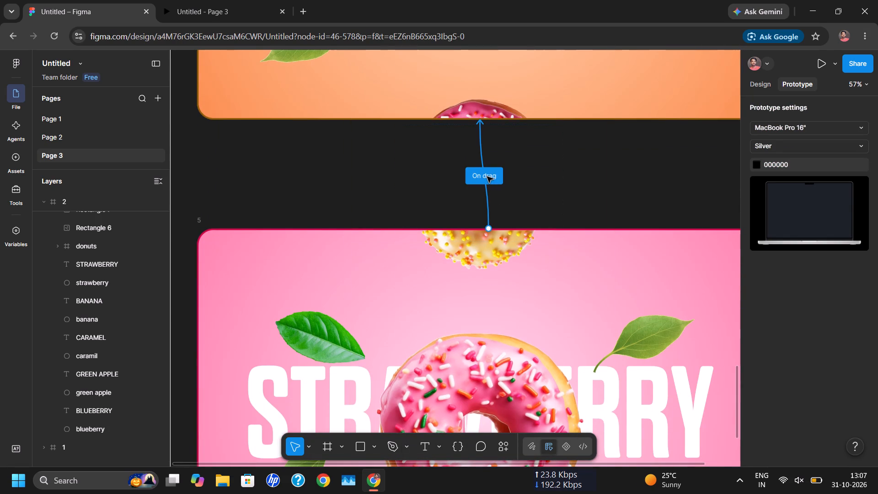
pyautogui.click(487, 177)
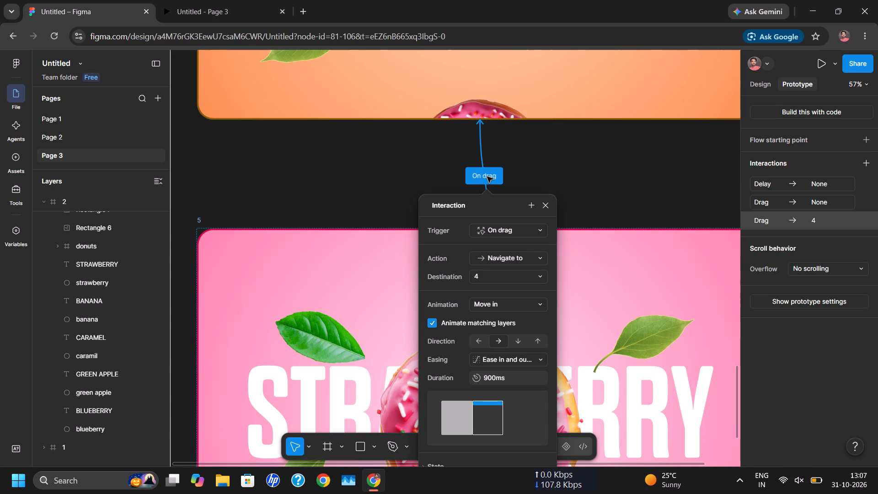
pyautogui.click(565, 179)
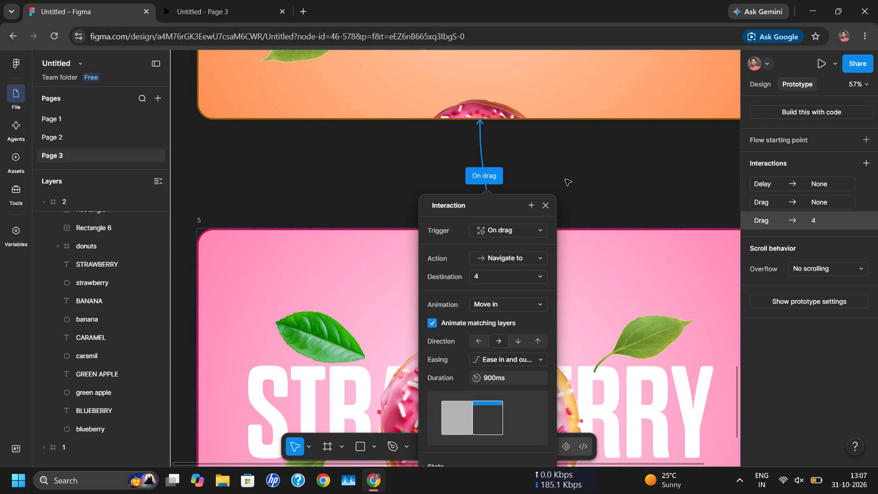
# Open the On drag interaction from Banana frame 4 back to frame 3 and review its animation settings.
pyautogui.scroll(-5, 565, 179)
pyautogui.scroll(3, 565, 179)
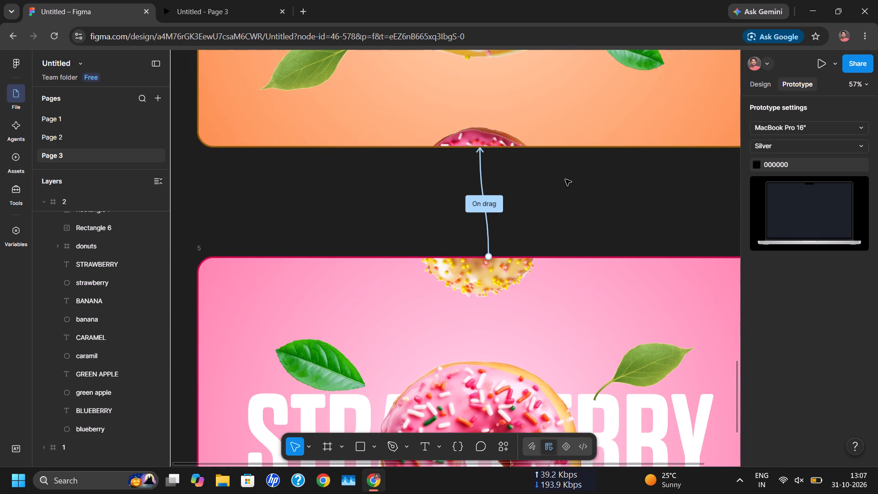
pyautogui.scroll(2, 565, 179)
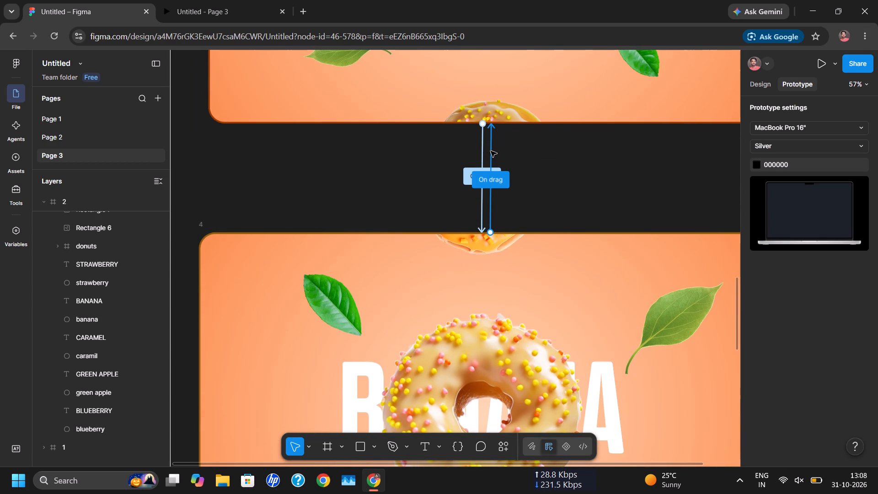
pyautogui.click(491, 151)
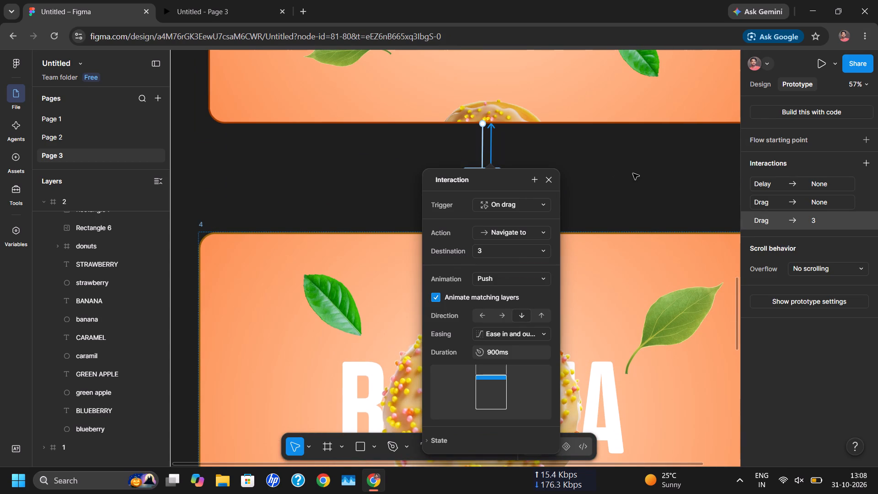
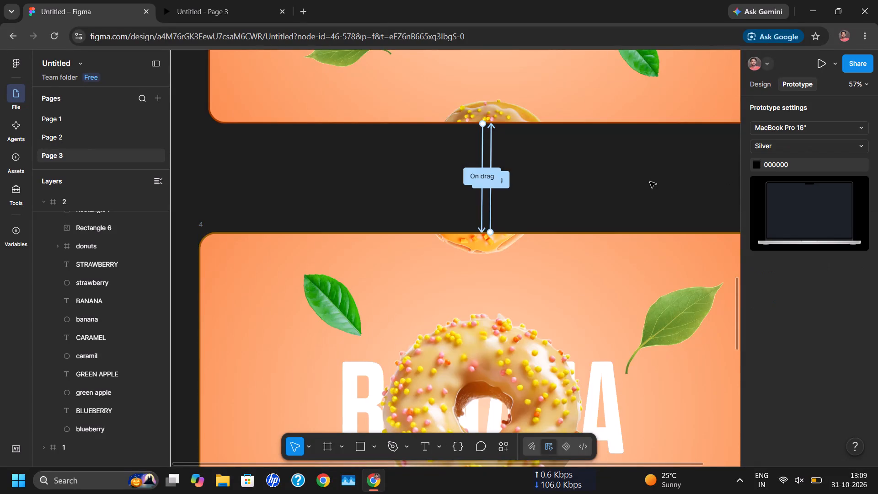
# Open the On drag interaction from Caramel frame 3 back to the green frame 2 to review its settings.
pyautogui.scroll(3, 650, 182)
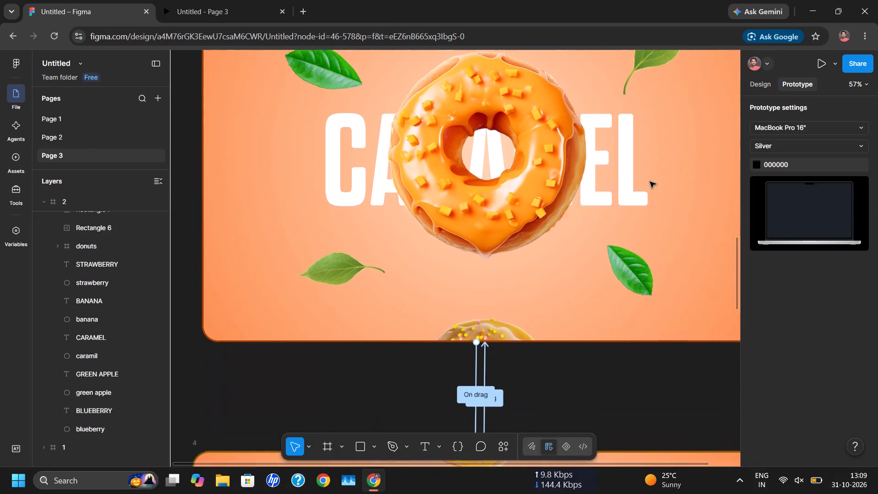
pyautogui.scroll(2, 650, 182)
pyautogui.click(502, 242)
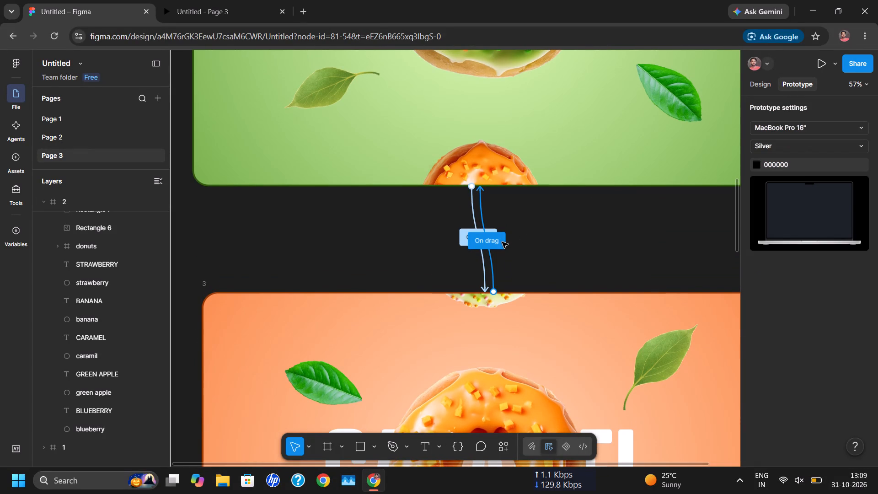
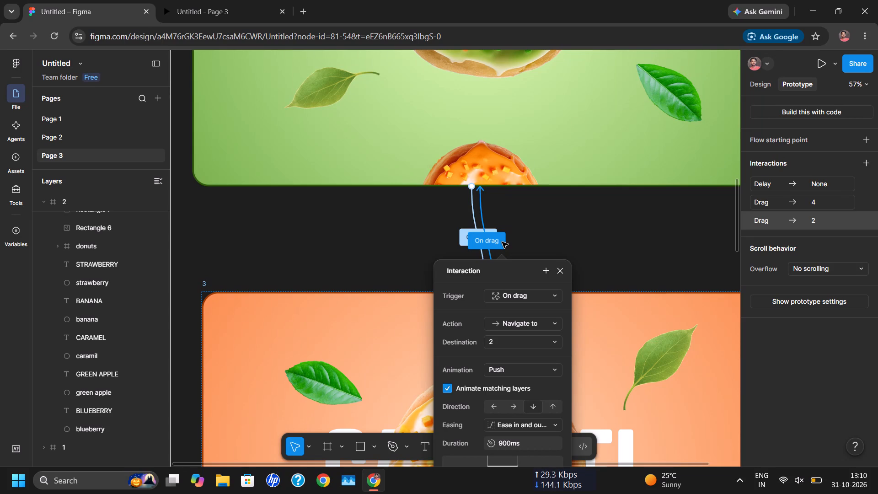
# Close the interaction settings, present the prototype, and play it forward from Blueberry to the Strawberry screen.
pyautogui.click(502, 242)
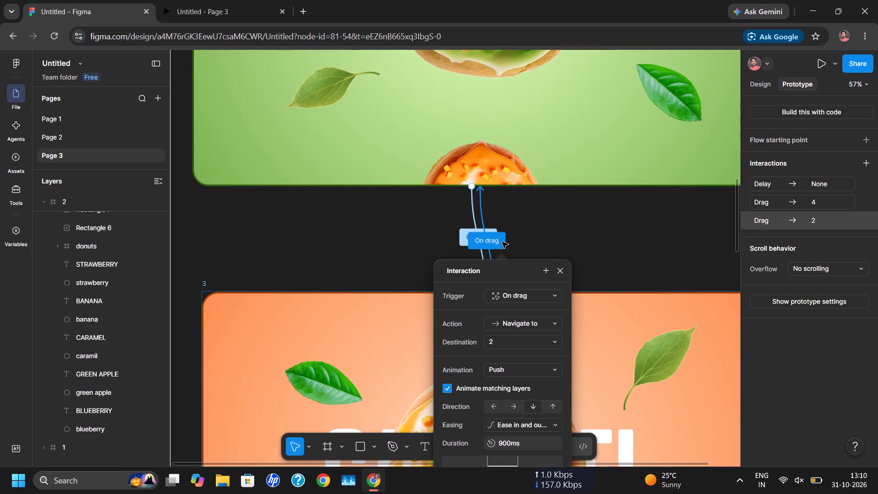
pyautogui.click(593, 222)
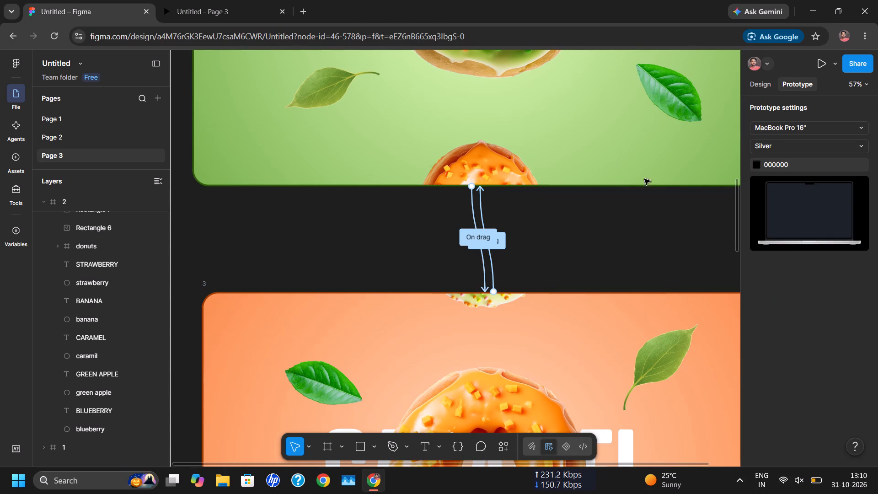
pyautogui.click(819, 61)
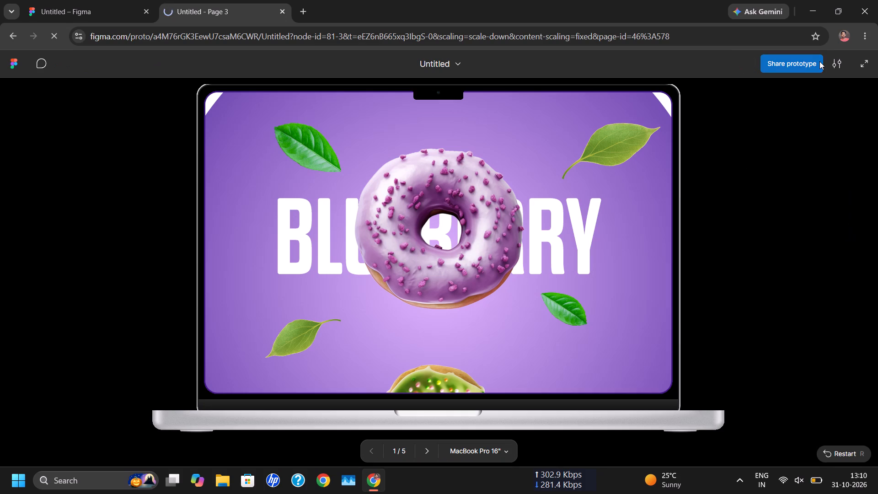
pyautogui.press('Right')
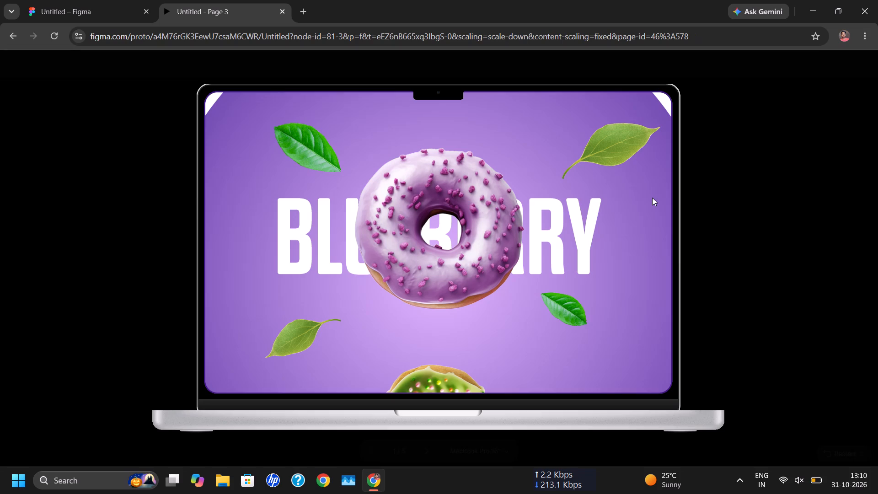
pyautogui.press('Right')
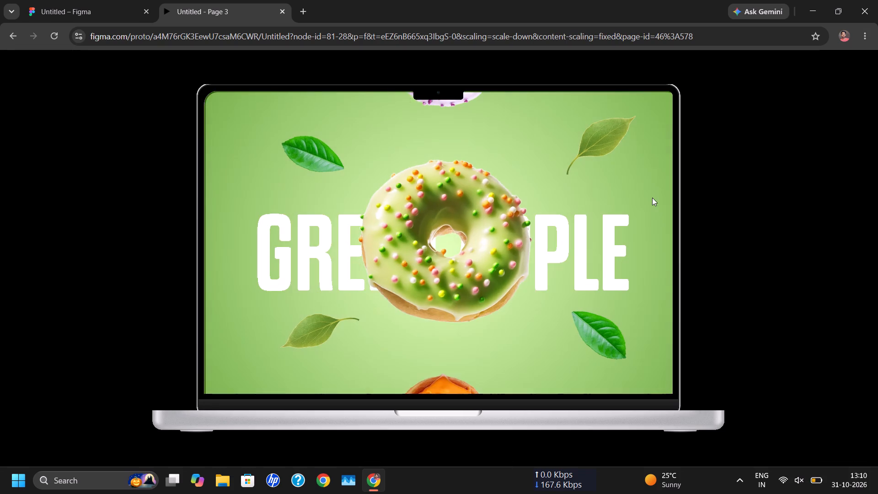
pyautogui.press('Right')
pyautogui.press('Right')
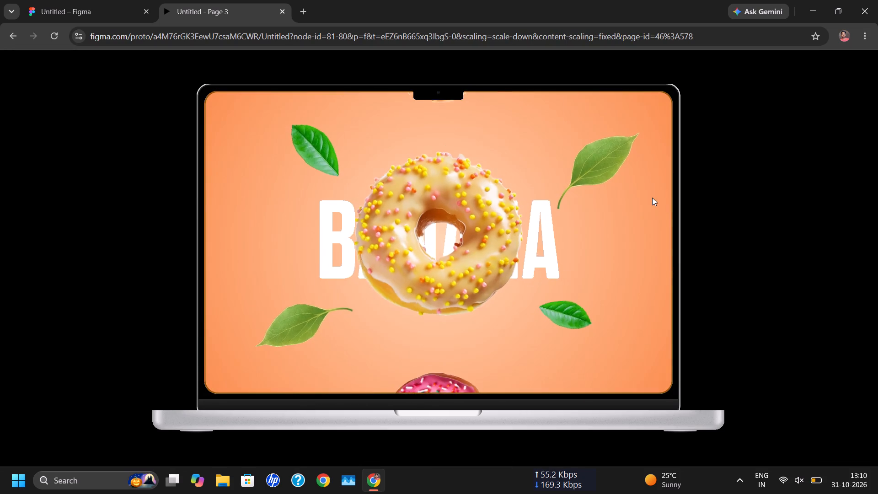
pyautogui.press('Right')
pyautogui.press('Right')
pyautogui.press('Right')
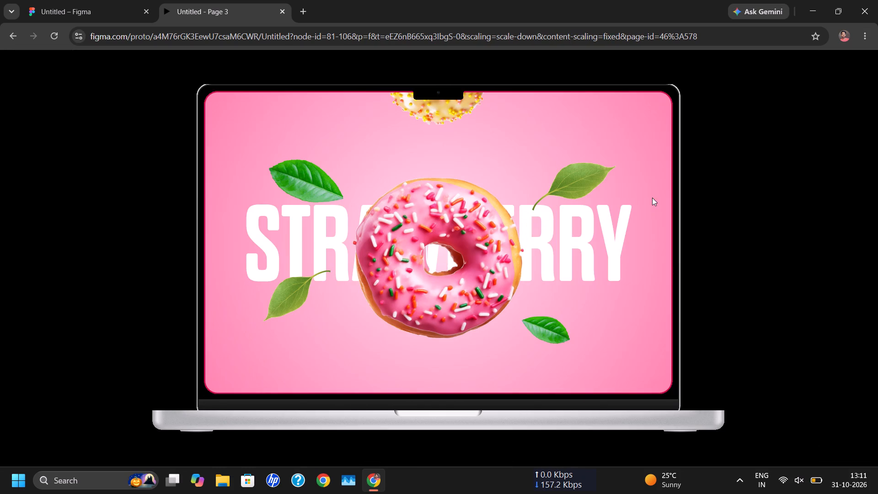
pyautogui.press('Right')
# Play the prototype backward from the Strawberry screen to the Blueberry screen to check the reverse transitions.
pyautogui.press('Left')
pyautogui.press('Left')
pyautogui.press('Left')
pyautogui.press('Left')
pyautogui.press('Left')
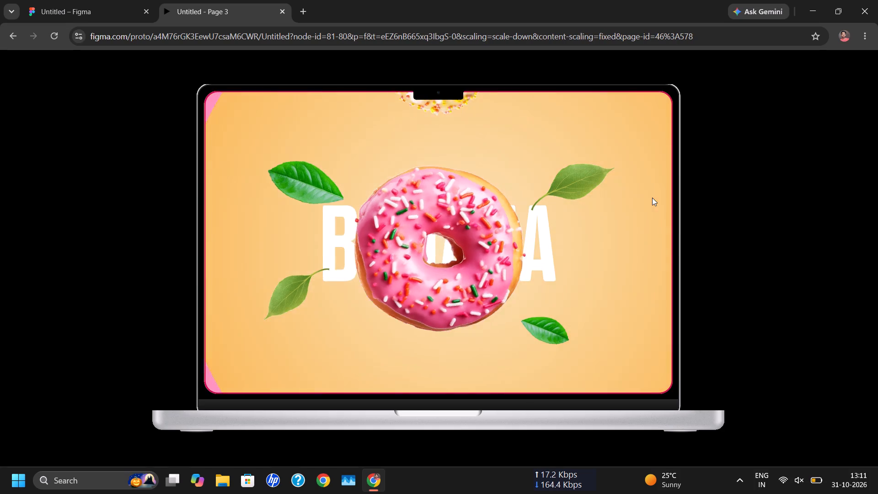
pyautogui.press('Left')
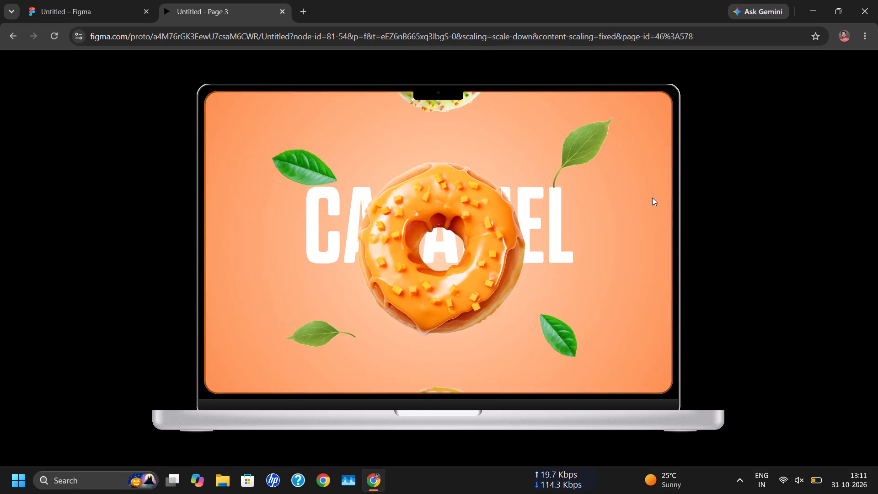
pyautogui.press('Left')
pyautogui.press('Left')
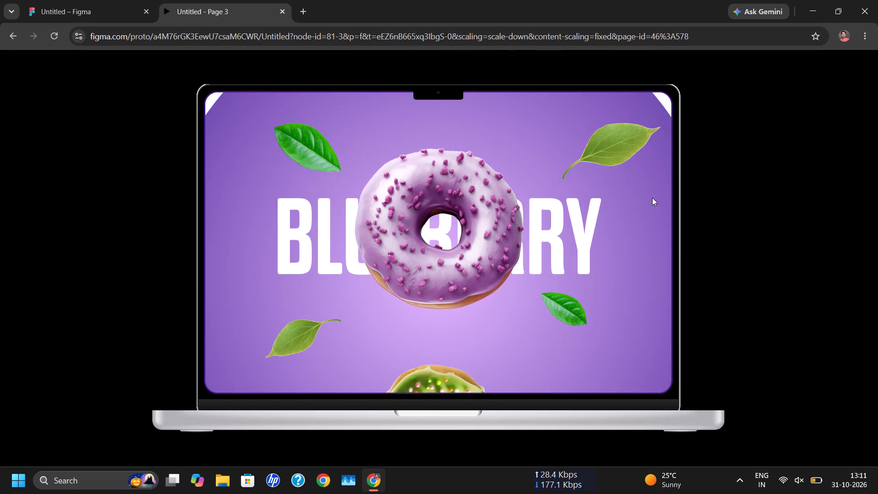
pyautogui.press('Left')
# Test dragging on the Blueberry screen and replay the transitions forward to the Strawberry screen.
pyautogui.moveTo(643, 209); pyautogui.dragTo(663, 217)
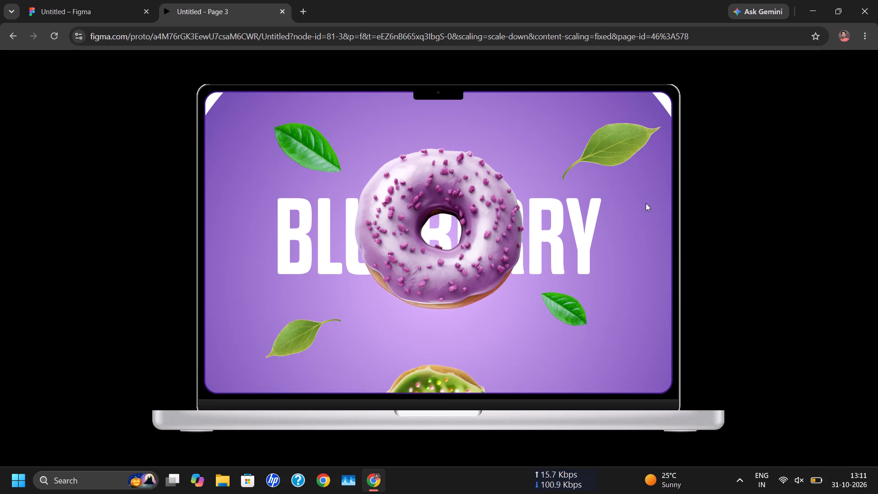
pyautogui.press('Right')
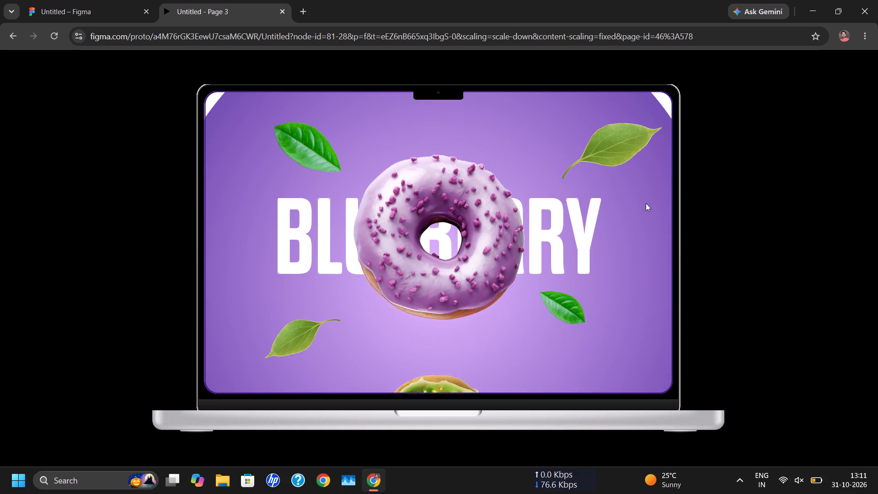
pyautogui.press('Right')
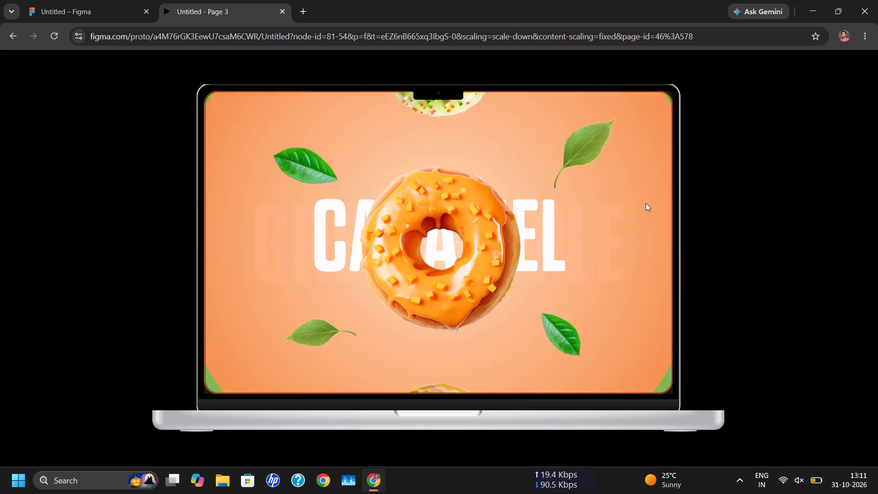
pyautogui.press('Right')
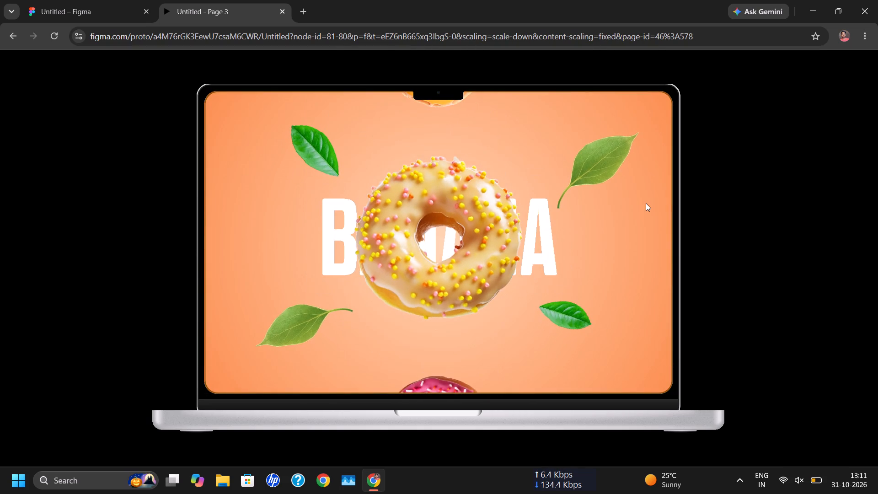
pyautogui.press('Right')
pyautogui.press('Right')
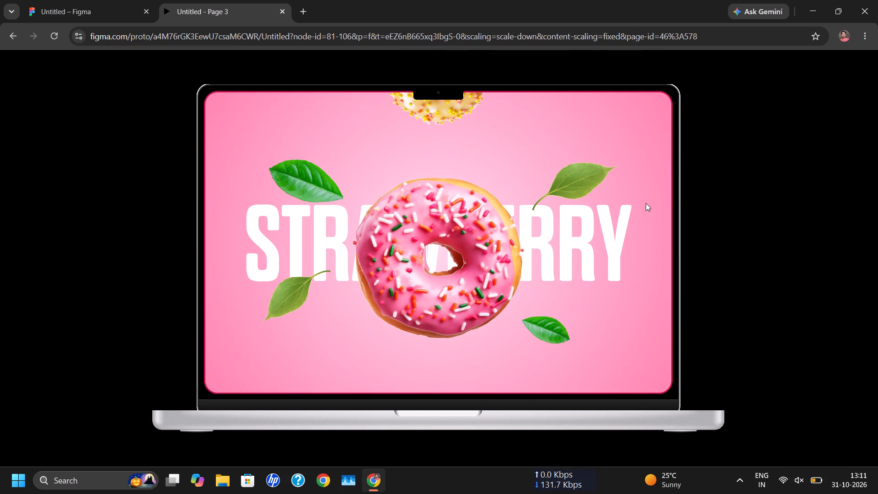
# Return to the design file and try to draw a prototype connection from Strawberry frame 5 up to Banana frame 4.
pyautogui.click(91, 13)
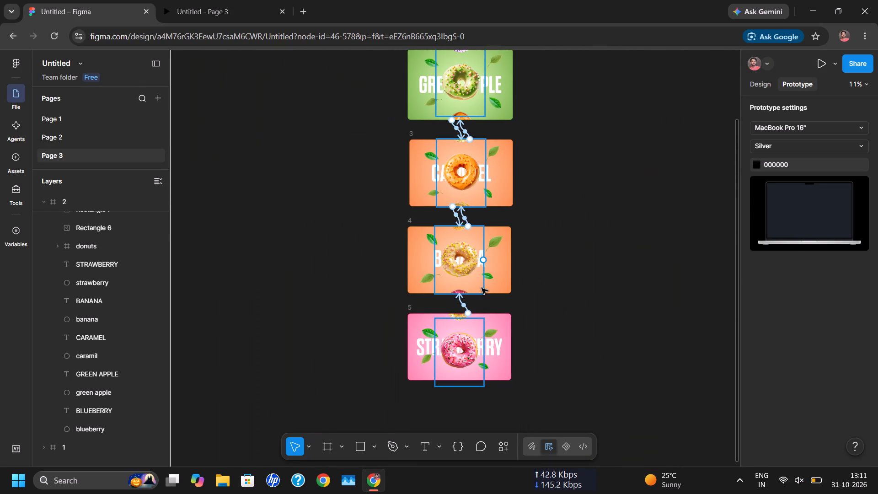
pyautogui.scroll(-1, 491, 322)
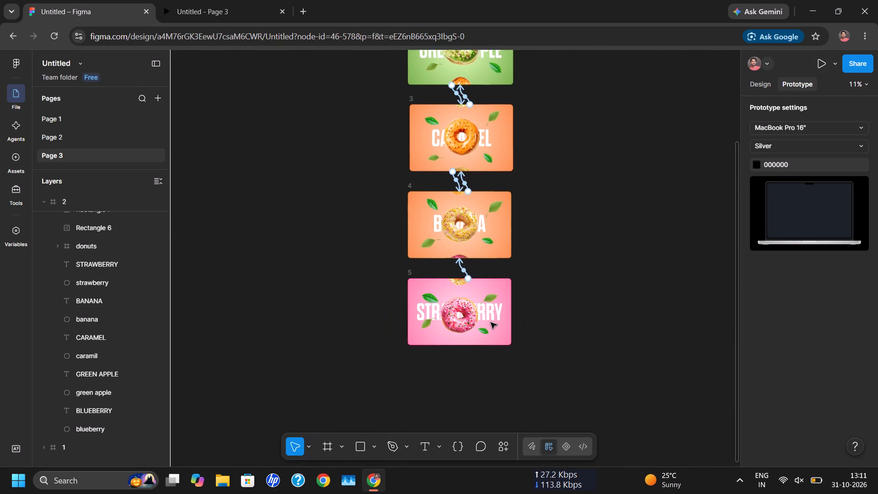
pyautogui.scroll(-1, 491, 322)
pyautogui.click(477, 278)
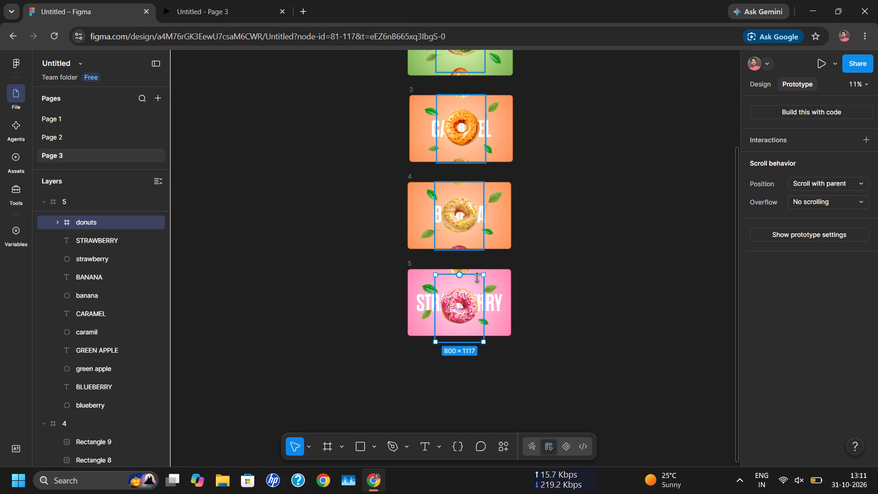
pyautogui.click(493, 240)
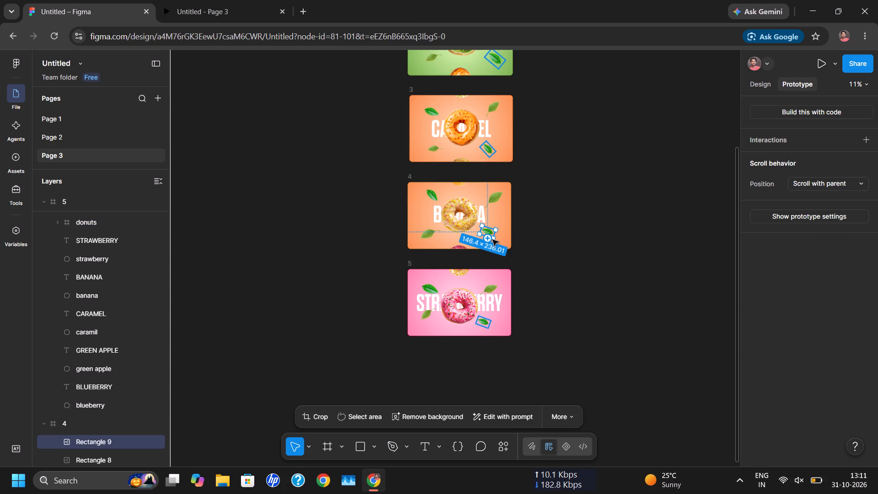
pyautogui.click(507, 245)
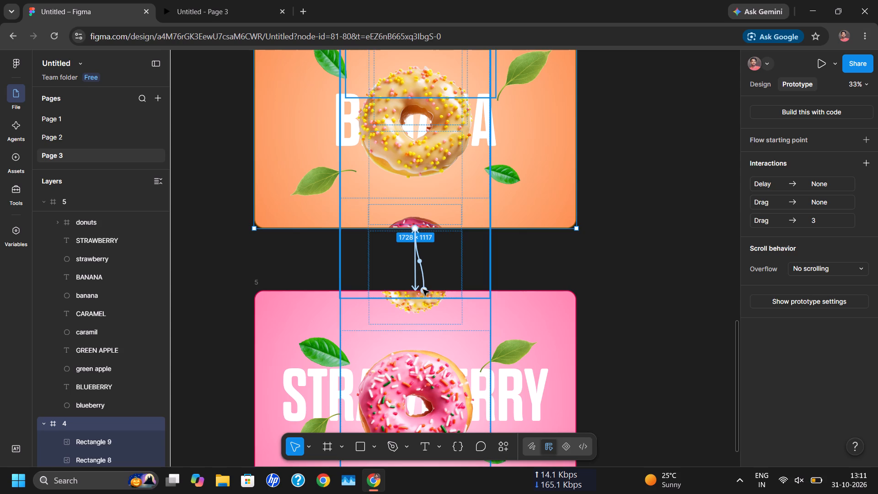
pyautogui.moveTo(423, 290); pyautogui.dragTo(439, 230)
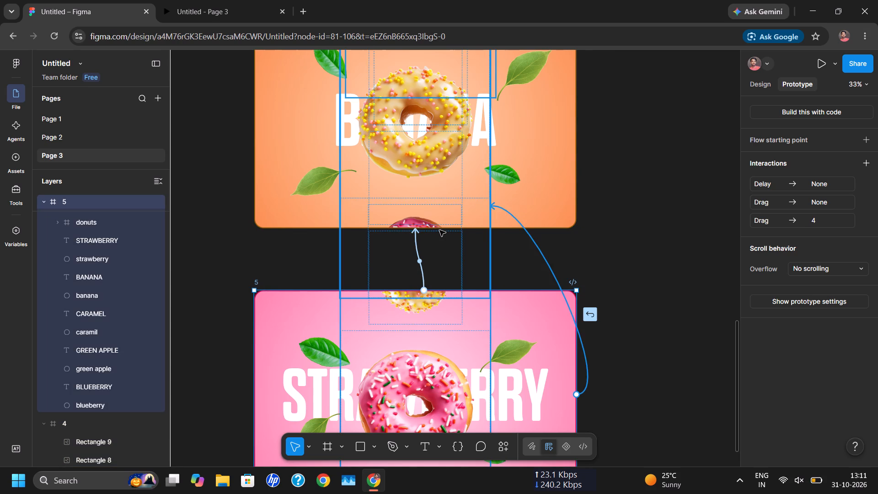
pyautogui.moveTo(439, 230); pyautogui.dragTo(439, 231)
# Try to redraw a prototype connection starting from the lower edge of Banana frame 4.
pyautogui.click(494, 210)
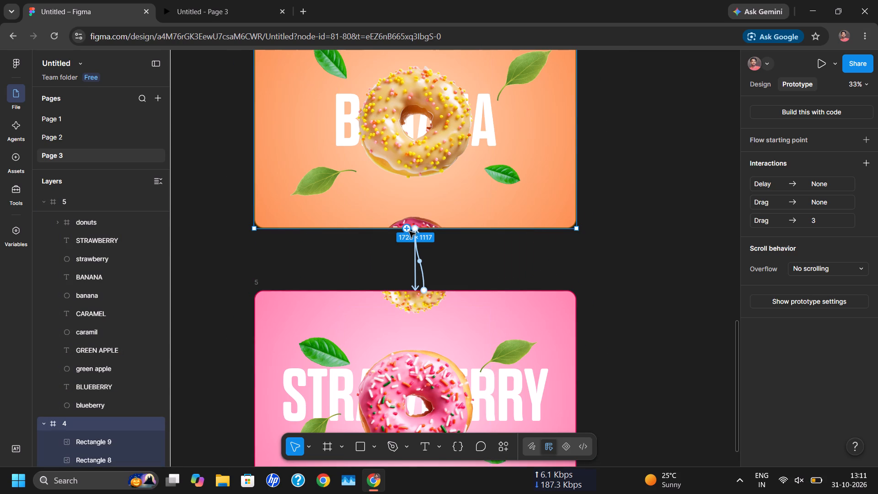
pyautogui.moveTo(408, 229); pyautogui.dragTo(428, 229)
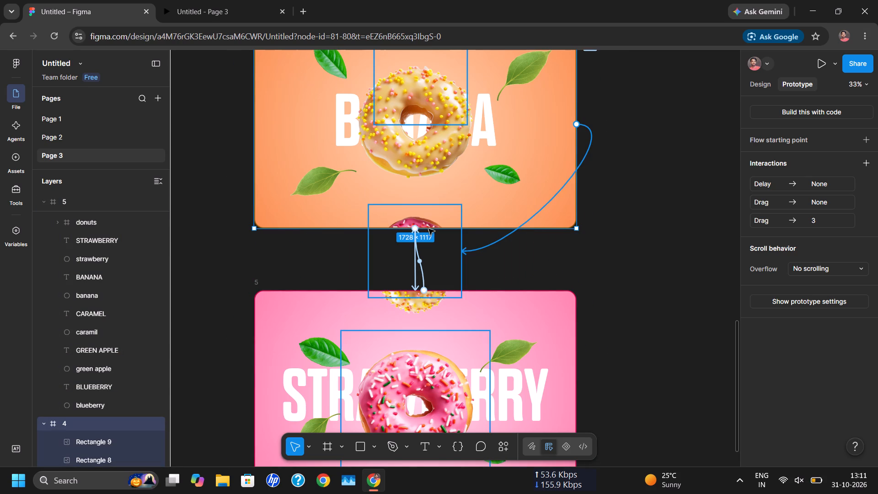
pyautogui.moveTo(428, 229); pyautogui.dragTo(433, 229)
# Compare the interactions on the donuts group in Banana frame 4 with those on frame 4 itself.
pyautogui.click(445, 210)
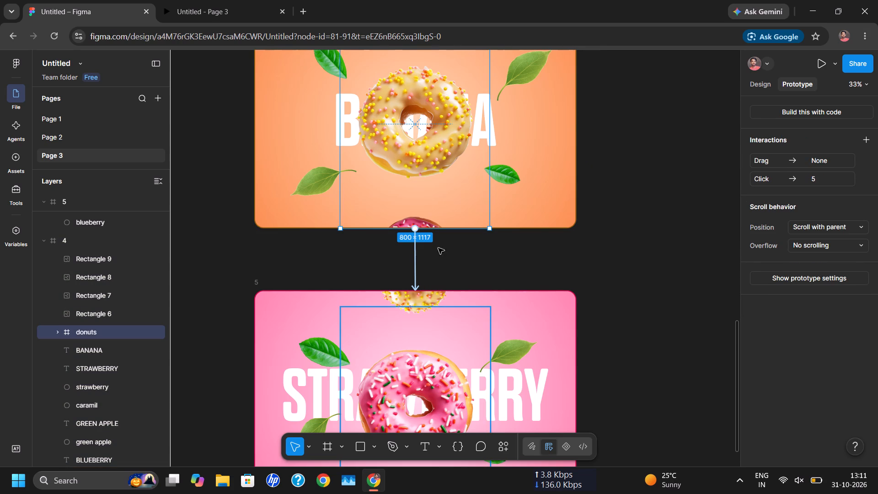
pyautogui.click(492, 262)
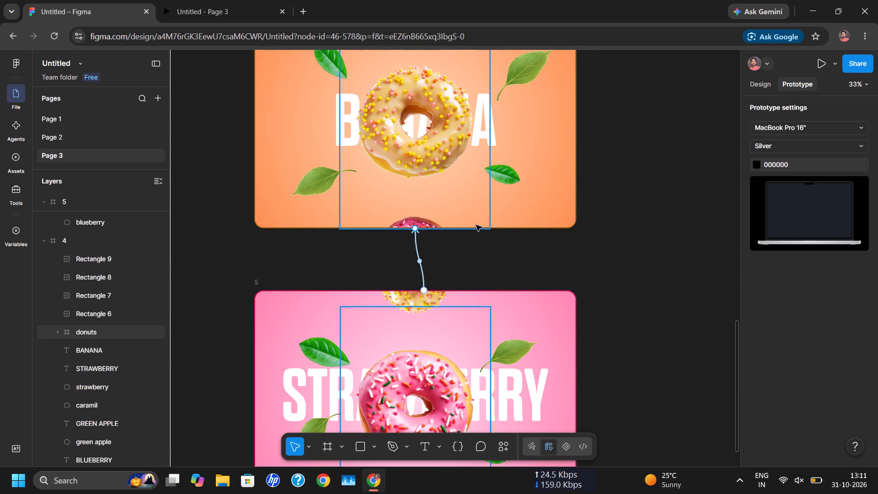
pyautogui.click(474, 211)
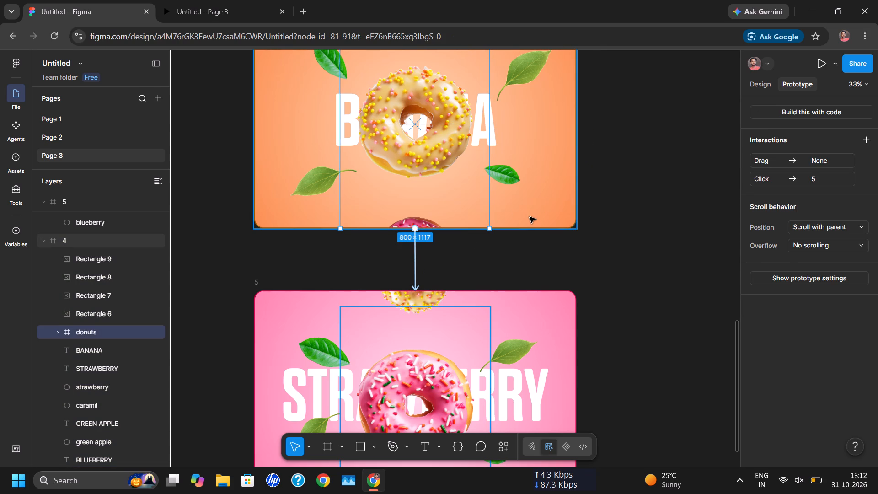
pyautogui.click(530, 217)
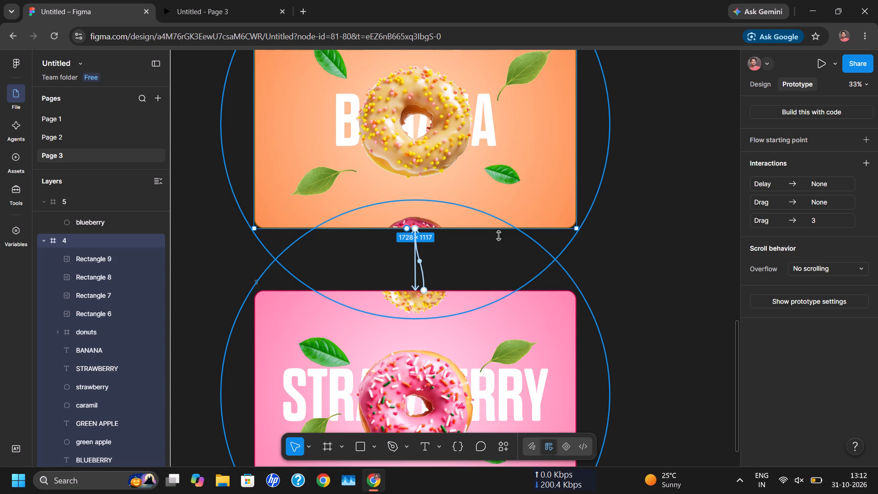
# Reattach the existing on-drag connection from Strawberry frame 5 to Banana frame 4 and review its animation settings.
pyautogui.moveTo(420, 261); pyautogui.dragTo(486, 258)
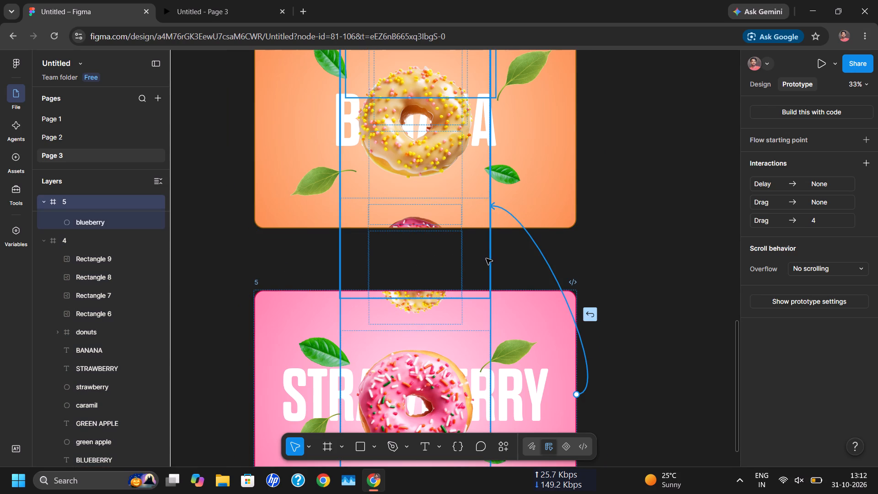
pyautogui.moveTo(486, 258); pyautogui.dragTo(467, 225)
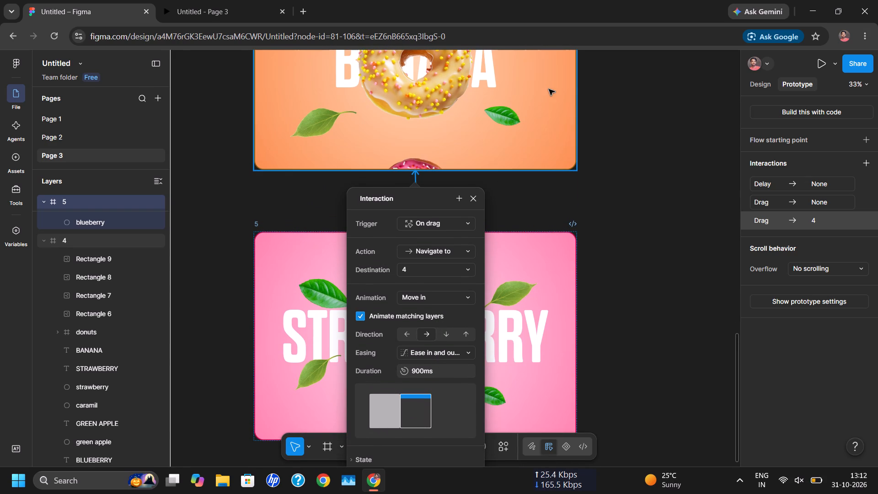
pyautogui.click(545, 122)
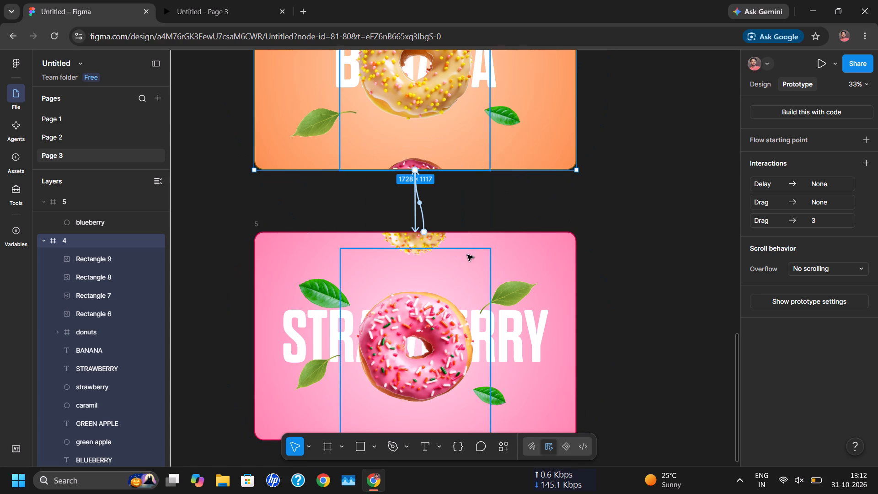
# Draw another on-drag connection from Strawberry frame 5 to Banana frame 4.
pyautogui.click(499, 245)
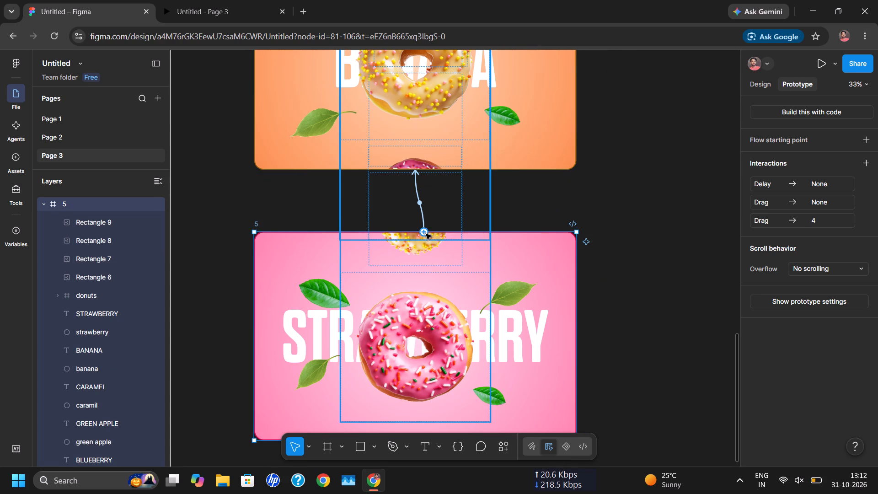
pyautogui.moveTo(423, 231); pyautogui.dragTo(428, 199)
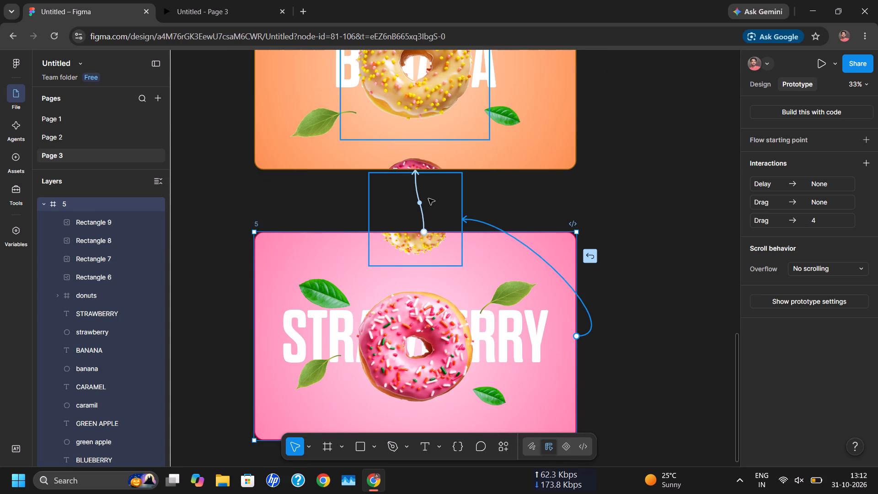
pyautogui.moveTo(428, 199); pyautogui.dragTo(436, 164)
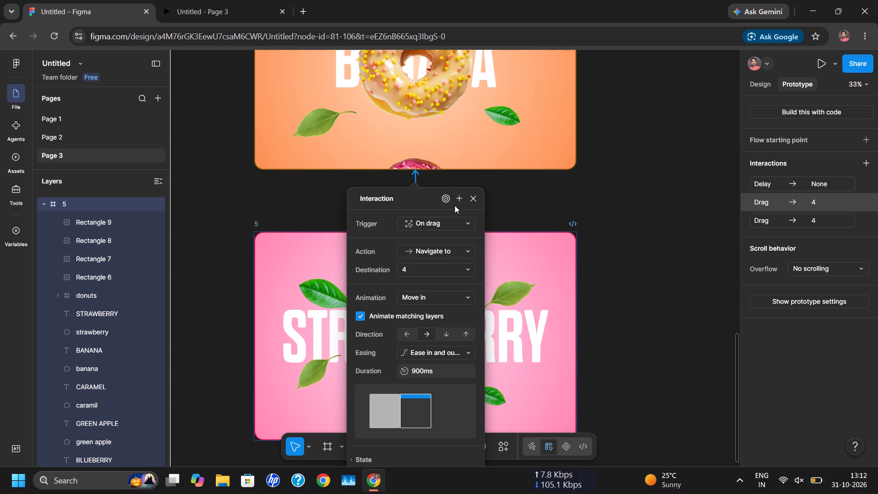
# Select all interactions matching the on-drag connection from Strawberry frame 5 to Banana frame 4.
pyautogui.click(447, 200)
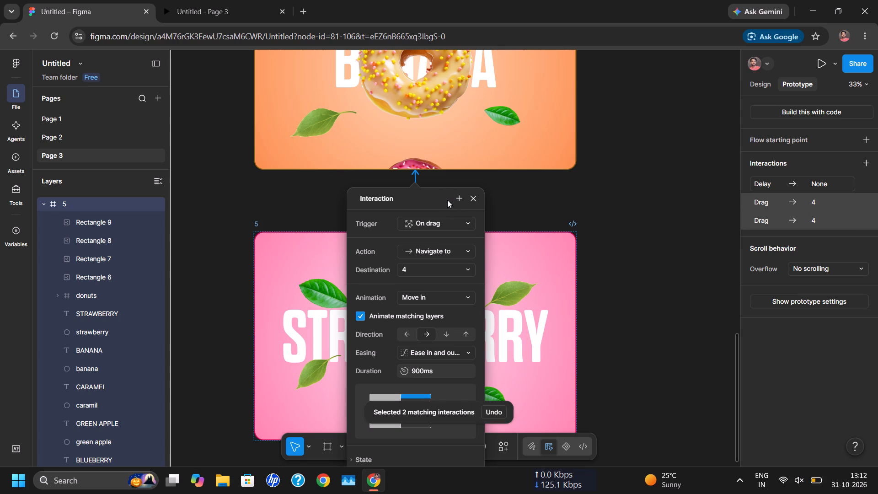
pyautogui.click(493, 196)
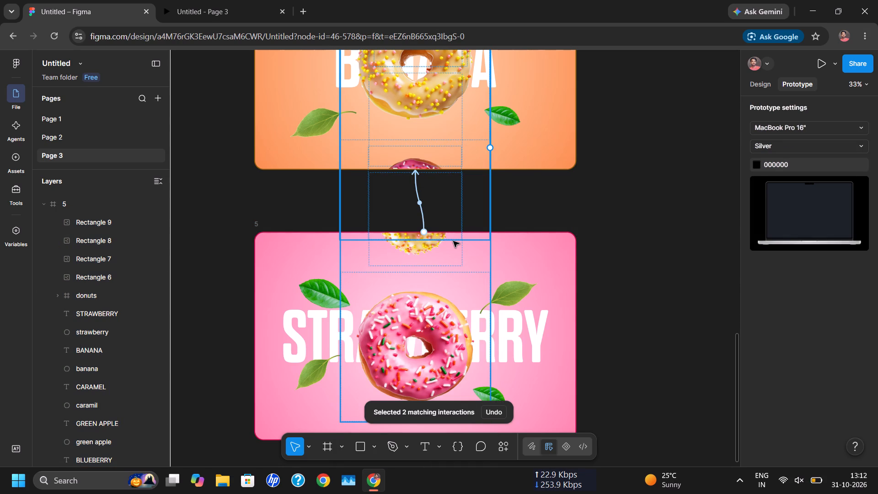
# Draw a further prototype connection from the upper edge of Strawberry frame 5 to Banana frame 4.
pyautogui.moveTo(424, 232); pyautogui.dragTo(423, 223)
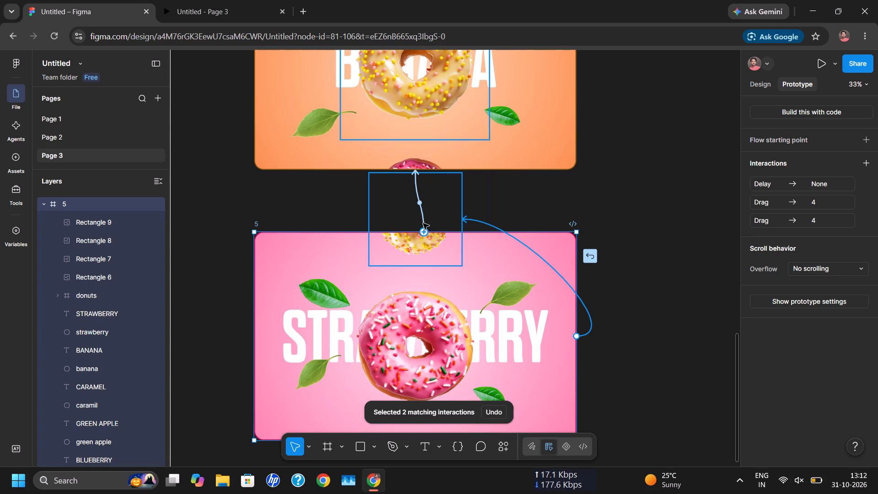
pyautogui.moveTo(423, 223); pyautogui.dragTo(439, 166)
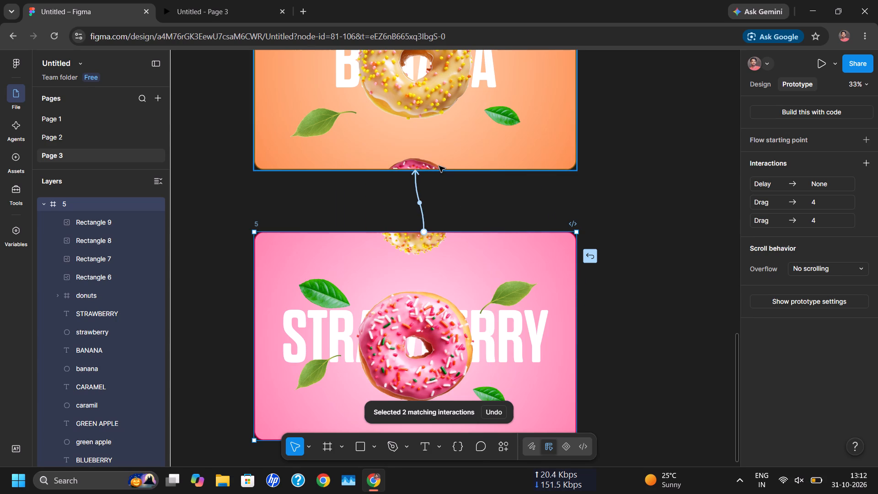
pyautogui.click(503, 195)
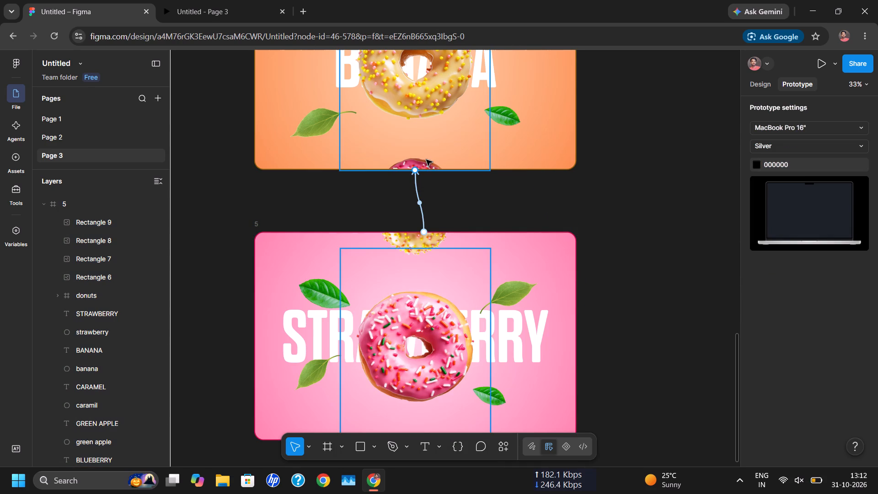
# Delete the on-click connection from the donuts group in Banana frame 4 to Strawberry frame 5.
pyautogui.click(435, 144)
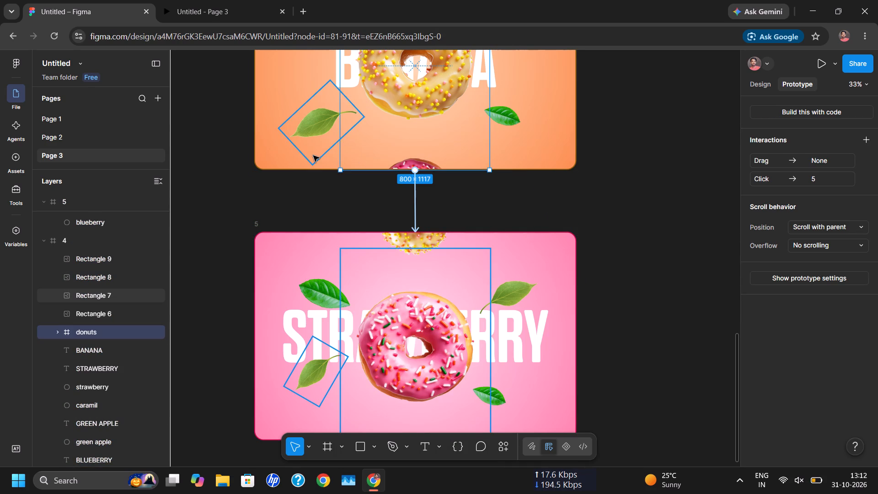
pyautogui.click(313, 156)
pyautogui.click(285, 160)
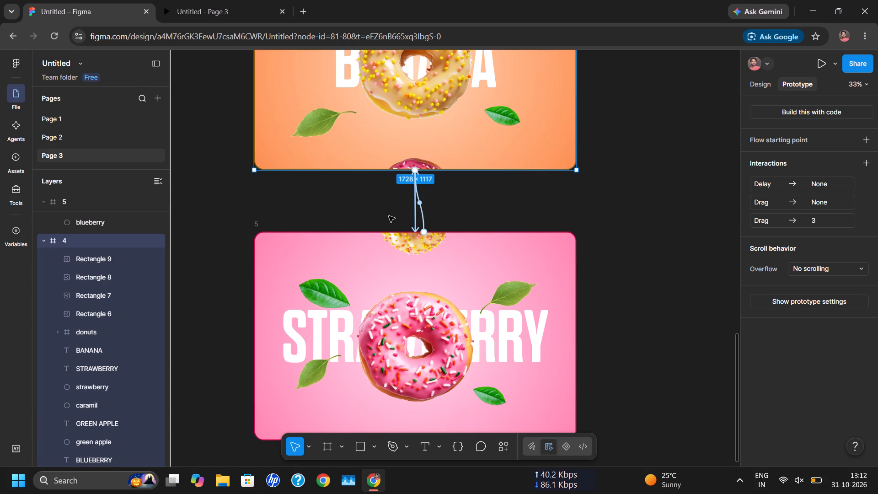
pyautogui.click(417, 204)
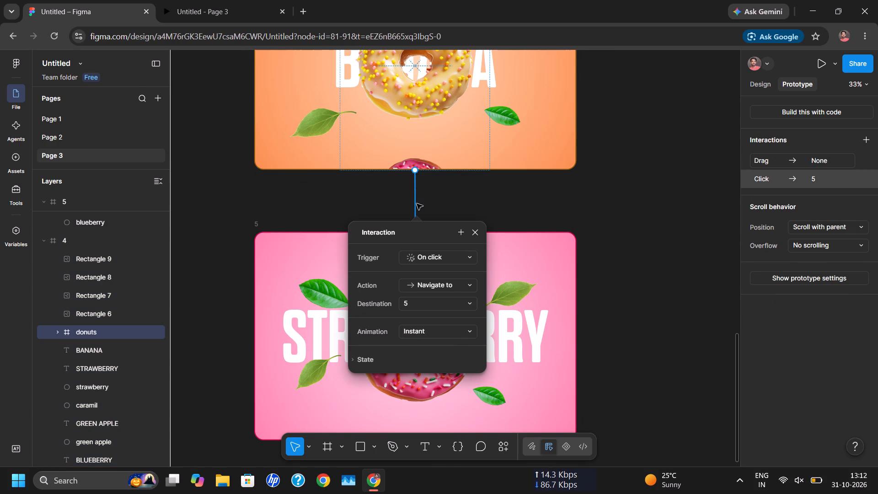
pyautogui.press('Delete')
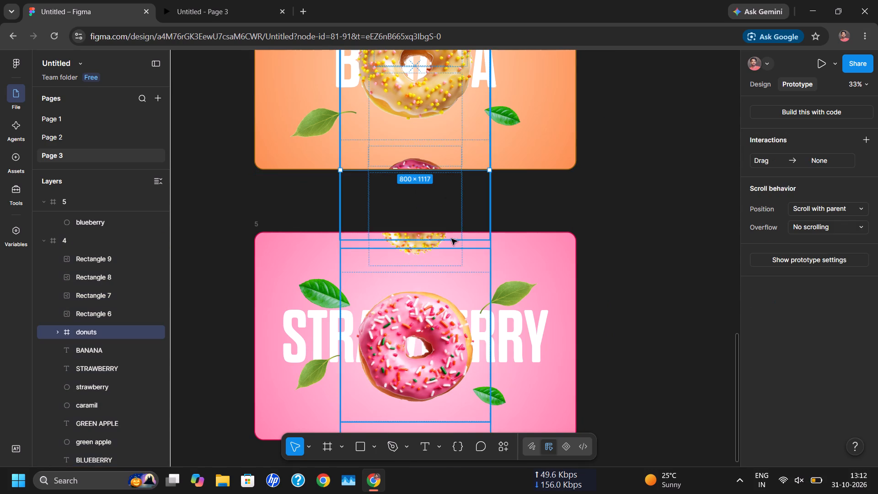
# Check the interactions remaining on Strawberry frame 5 and Banana frame 4.
pyautogui.click(505, 257)
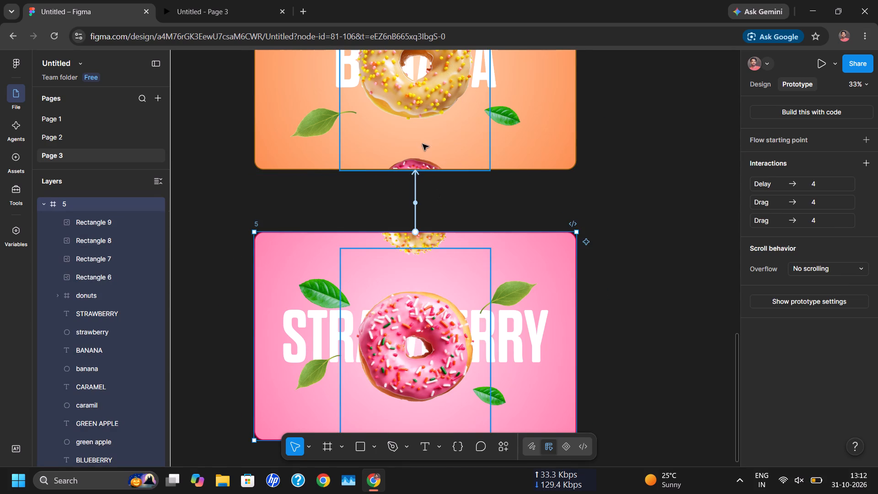
pyautogui.click(504, 153)
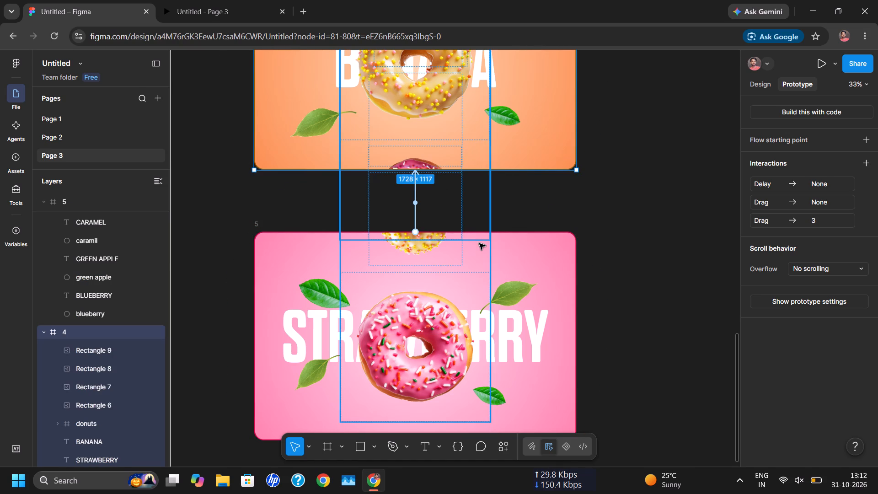
pyautogui.click(513, 151)
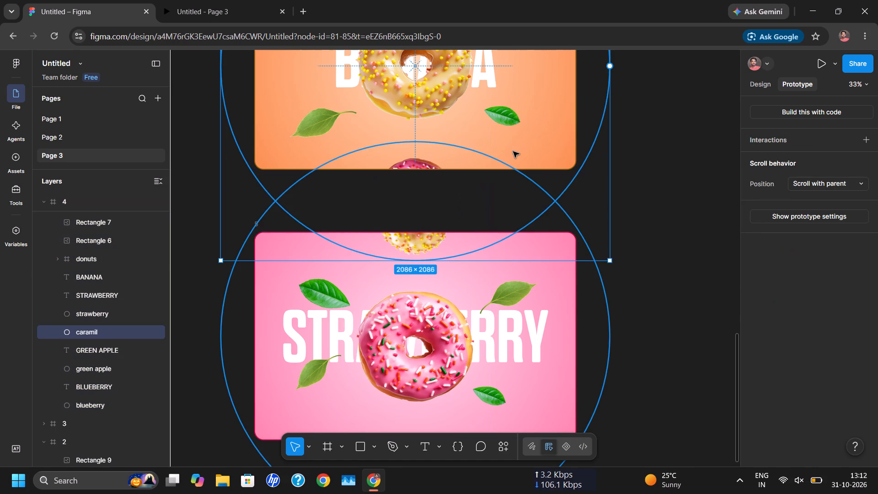
pyautogui.click(513, 151)
pyautogui.click(528, 156)
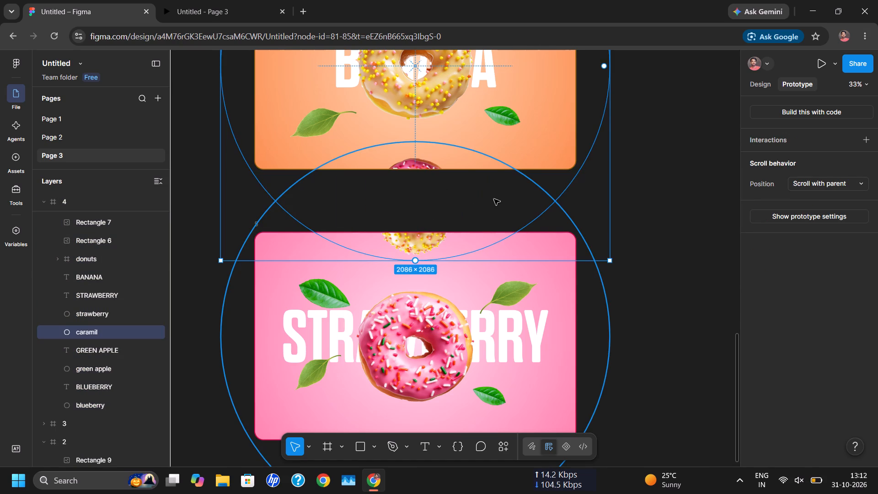
pyautogui.click(494, 199)
pyautogui.moveTo(494, 199); pyautogui.dragTo(495, 194)
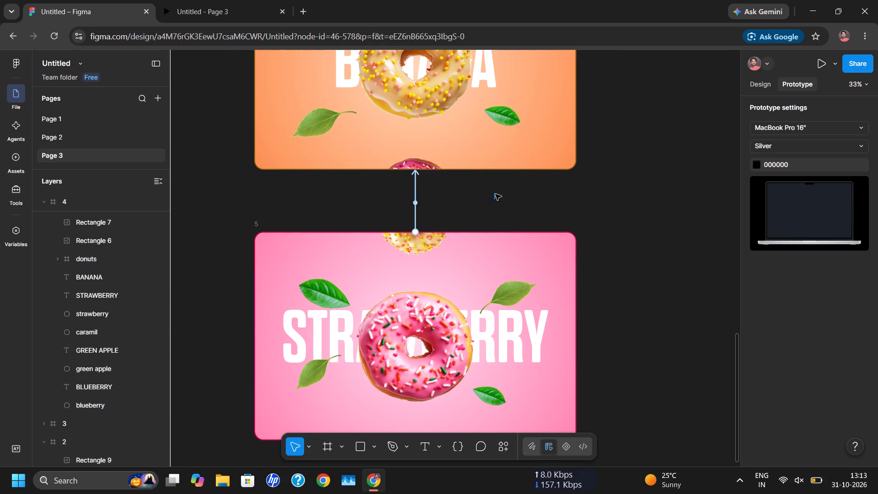
pyautogui.moveTo(495, 194); pyautogui.dragTo(494, 194)
# Draw an on-drag Navigate to connection from the lower edge of Banana frame 4 to Strawberry frame 5.
pyautogui.click(486, 145)
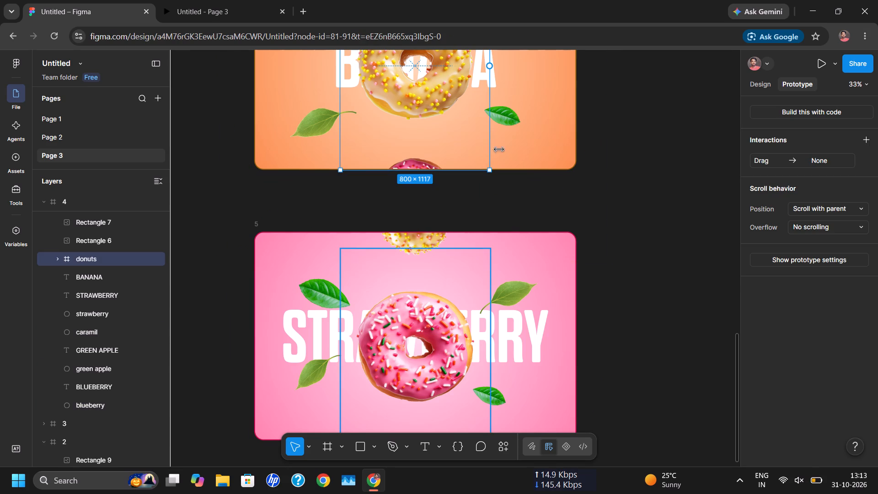
pyautogui.click(516, 158)
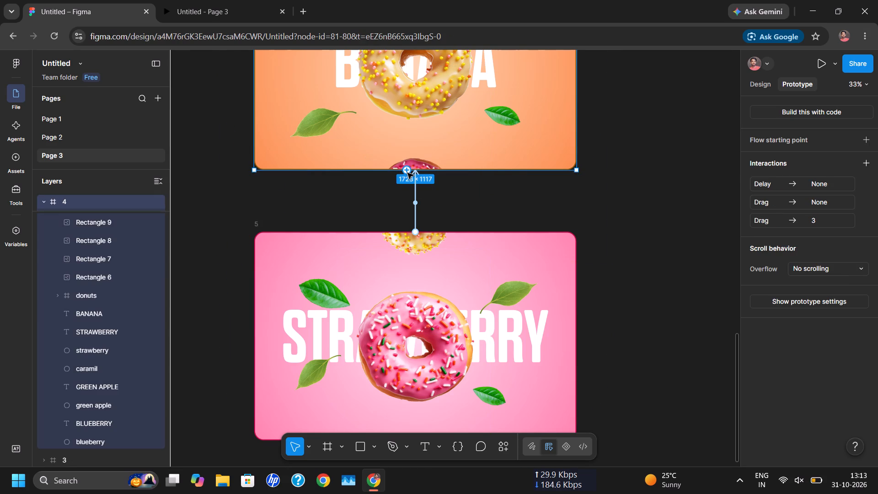
pyautogui.moveTo(406, 171); pyautogui.dragTo(400, 237)
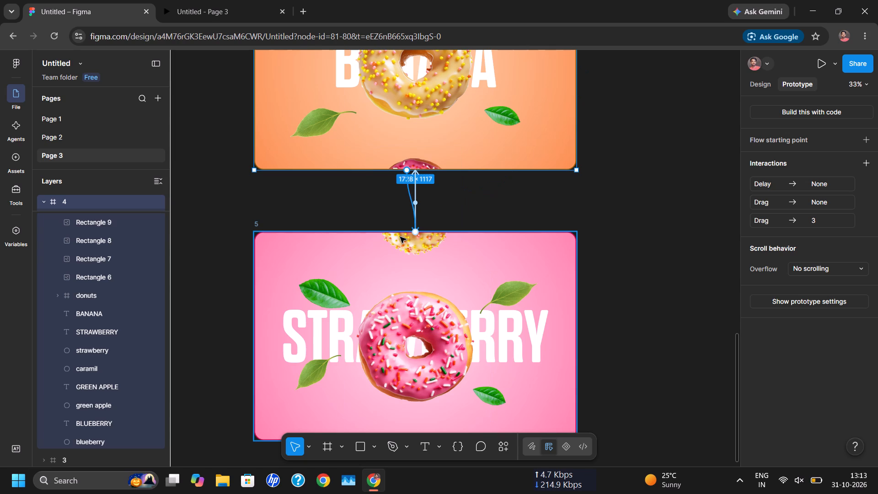
pyautogui.moveTo(400, 237); pyautogui.dragTo(402, 242)
pyautogui.moveTo(402, 242); pyautogui.dragTo(385, 235)
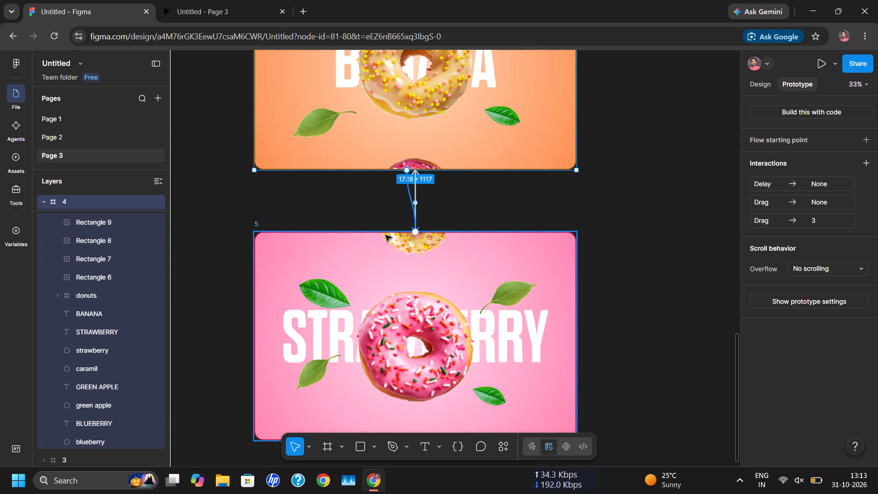
pyautogui.moveTo(385, 235); pyautogui.dragTo(385, 238)
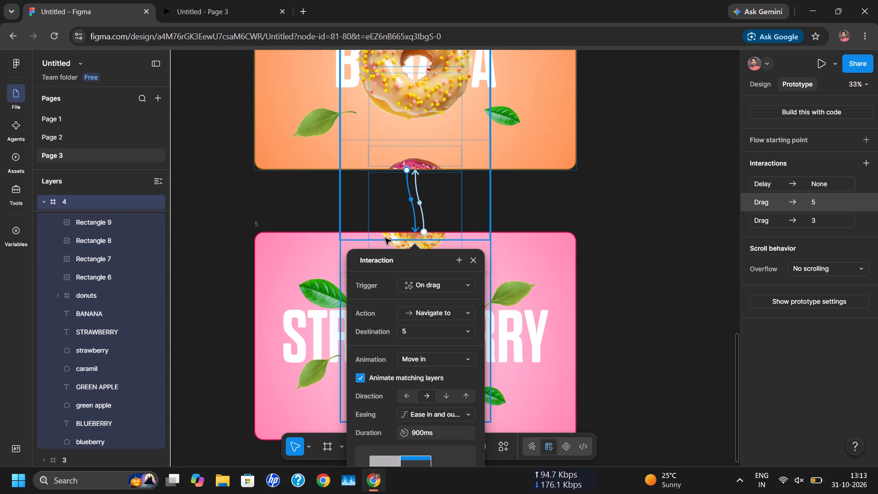
pyautogui.click(605, 204)
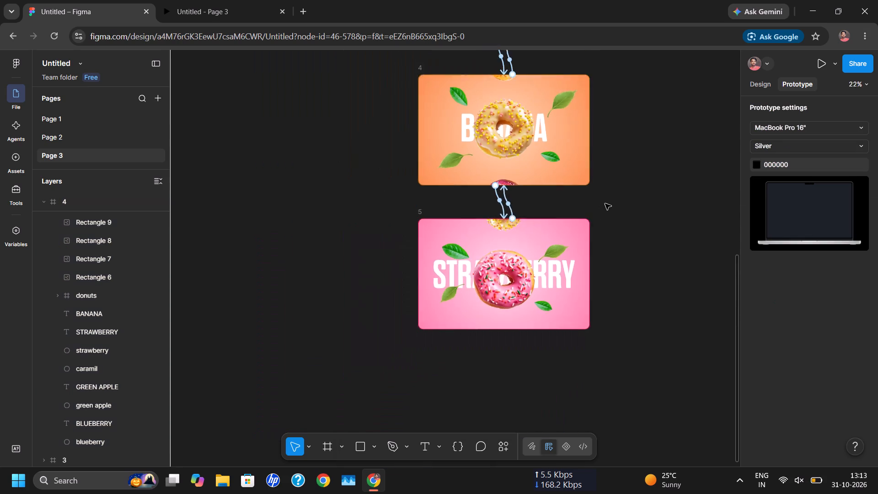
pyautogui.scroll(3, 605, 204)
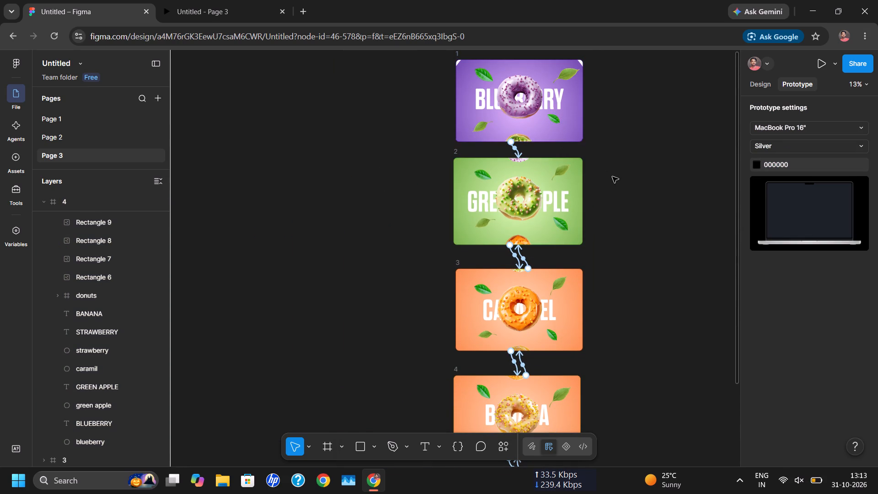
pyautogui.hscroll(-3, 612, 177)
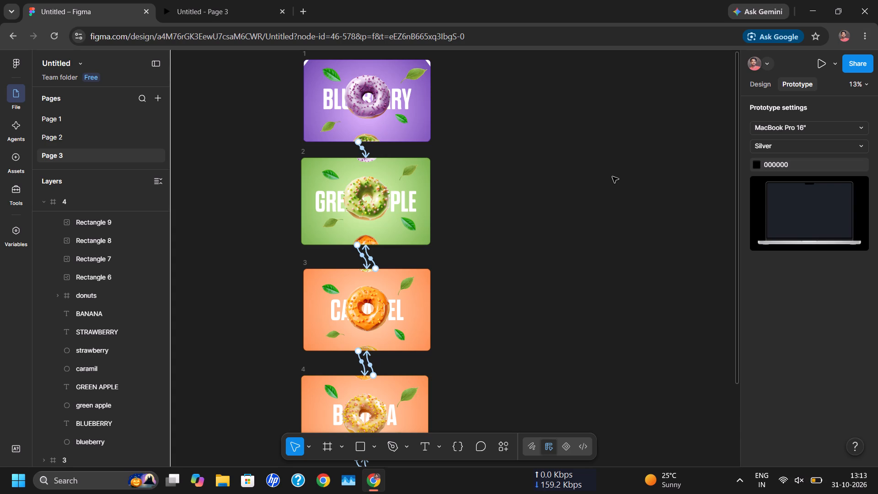
# Switch to the desktop and launch the Kuro app.
pyautogui.click(824, 9)
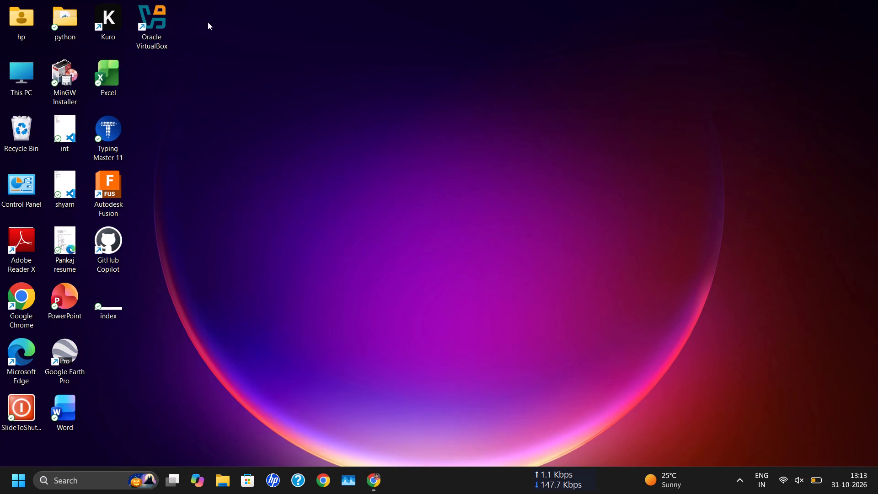
pyautogui.doubleClick(113, 26)
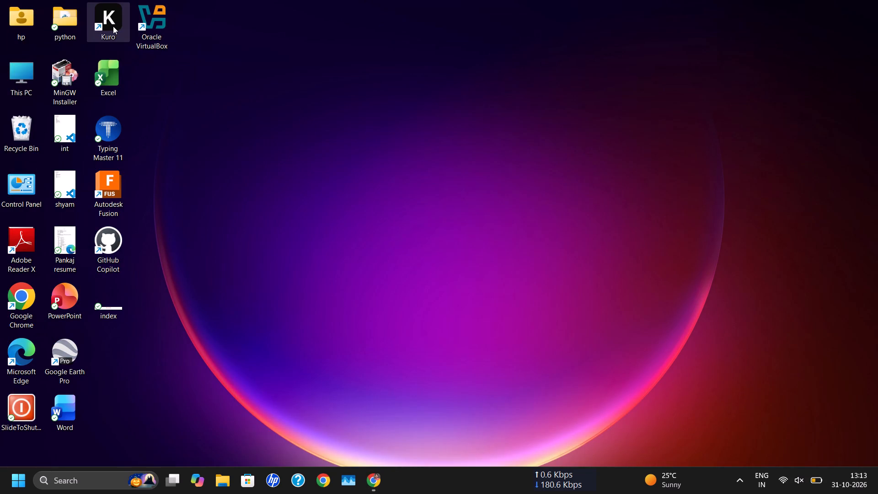
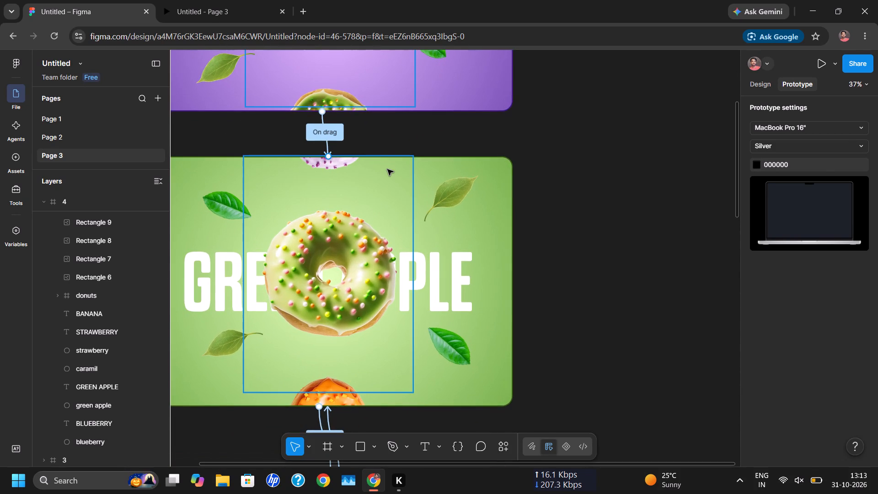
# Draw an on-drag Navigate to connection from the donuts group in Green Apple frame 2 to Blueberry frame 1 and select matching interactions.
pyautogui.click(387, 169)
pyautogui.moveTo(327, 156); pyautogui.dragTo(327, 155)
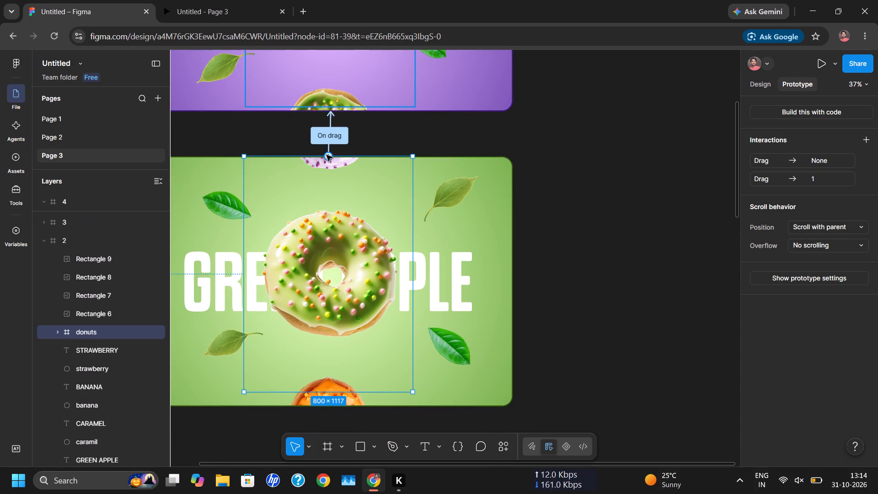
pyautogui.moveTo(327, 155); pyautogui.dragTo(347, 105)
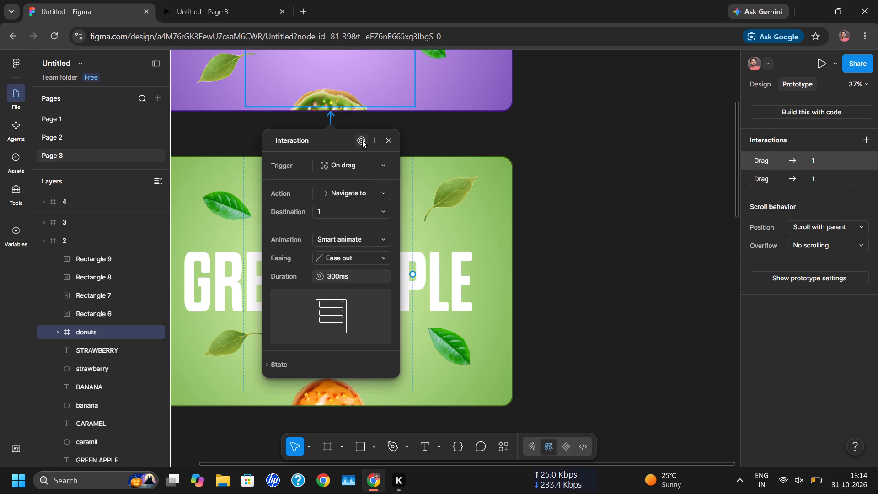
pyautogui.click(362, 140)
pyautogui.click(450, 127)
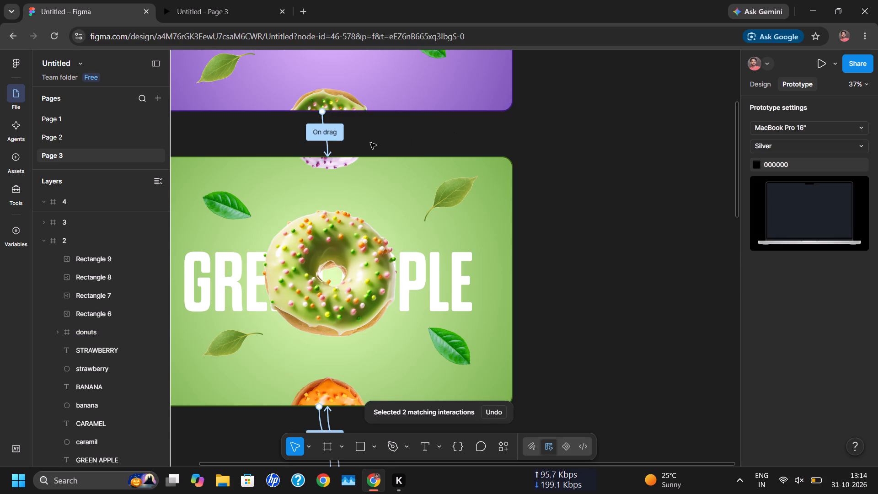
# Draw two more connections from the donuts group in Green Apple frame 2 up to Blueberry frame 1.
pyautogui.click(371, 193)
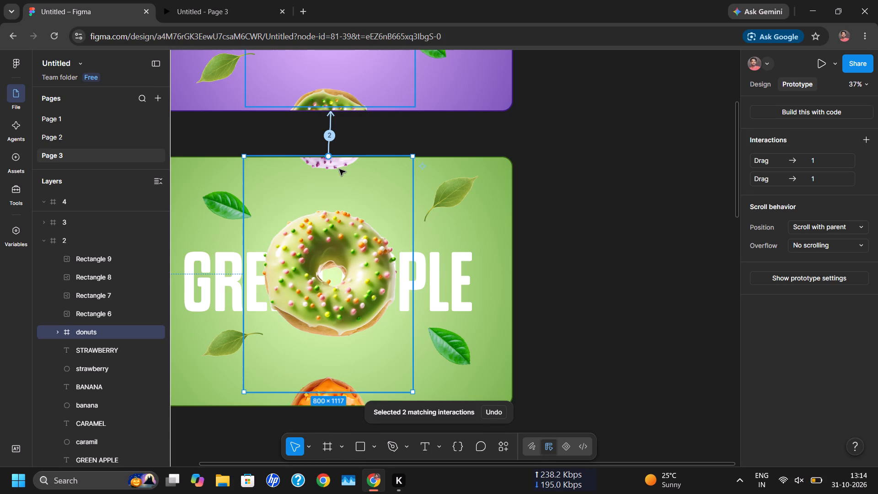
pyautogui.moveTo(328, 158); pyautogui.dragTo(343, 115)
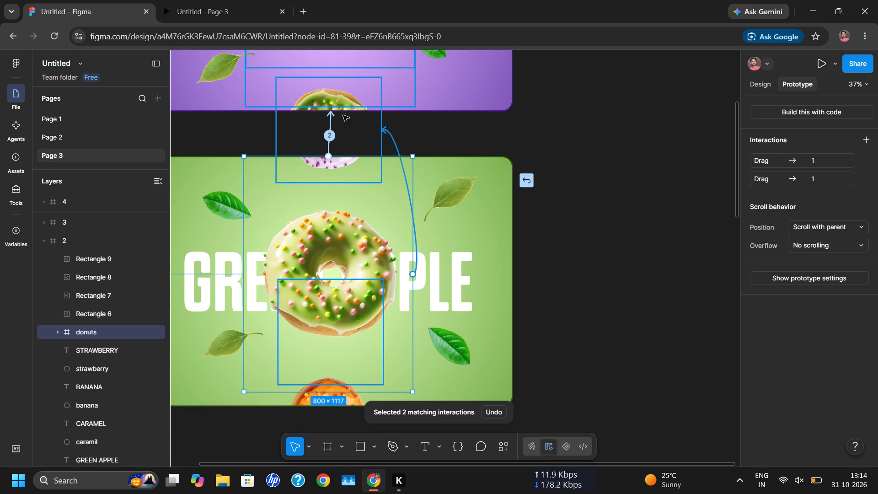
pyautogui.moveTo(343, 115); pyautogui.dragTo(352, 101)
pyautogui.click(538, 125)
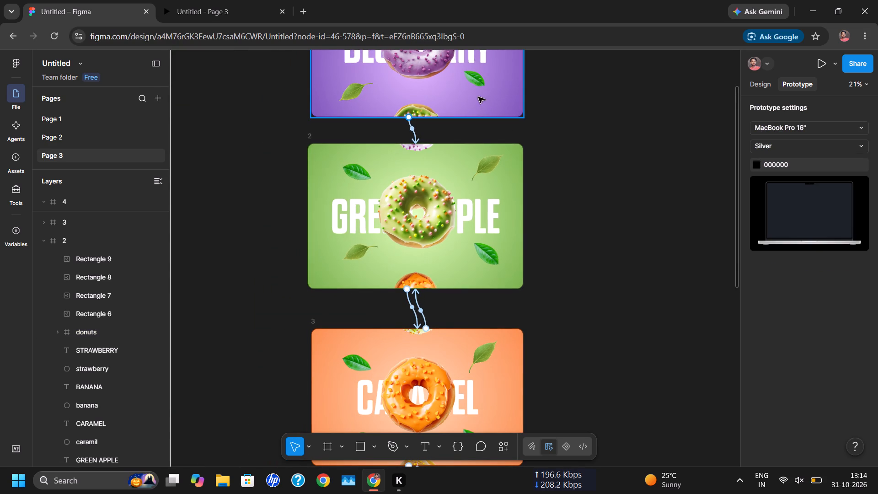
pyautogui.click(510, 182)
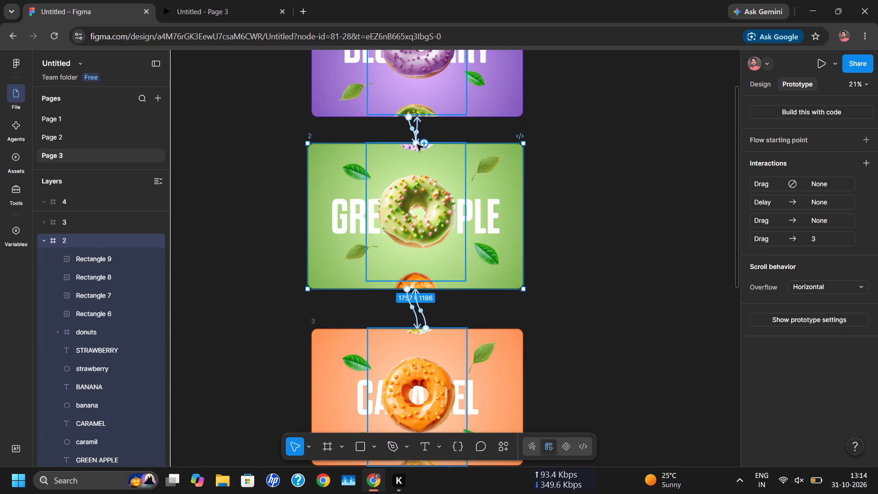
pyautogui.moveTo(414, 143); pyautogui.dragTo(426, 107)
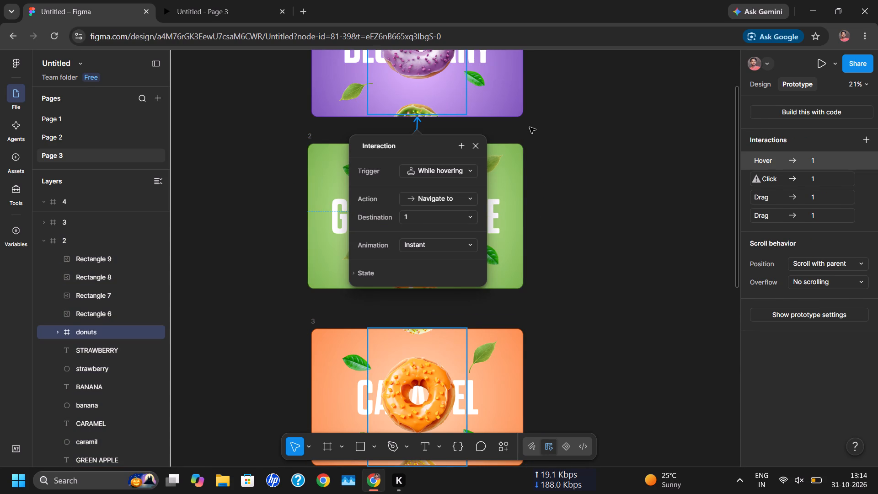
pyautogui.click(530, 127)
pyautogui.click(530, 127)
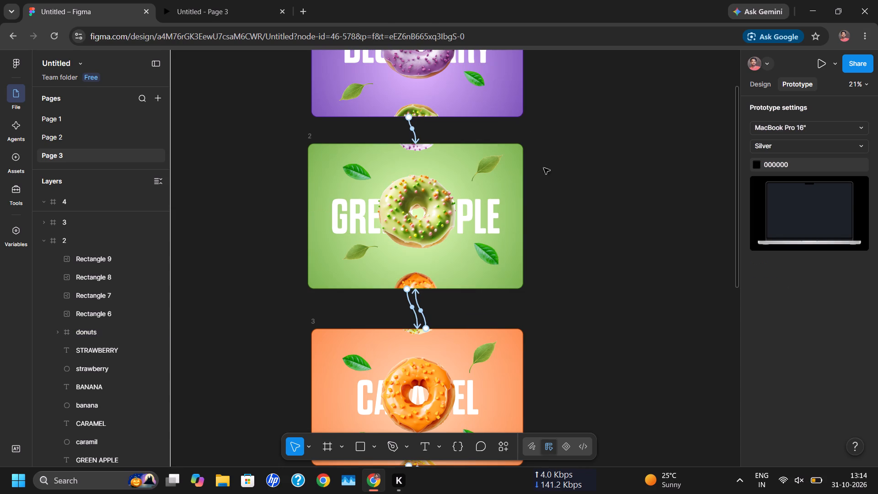
# Delete all the connections from the donuts group in Green Apple frame 2 to Blueberry frame 1.
pyautogui.click(505, 183)
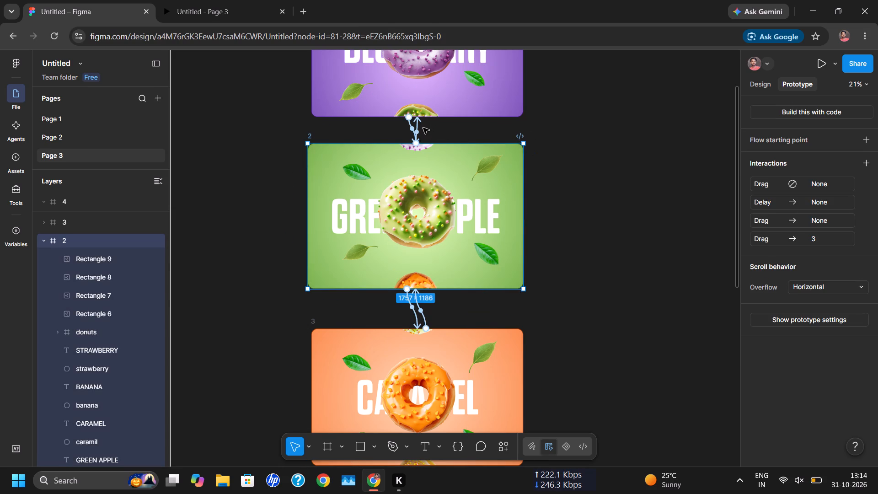
pyautogui.click(418, 127)
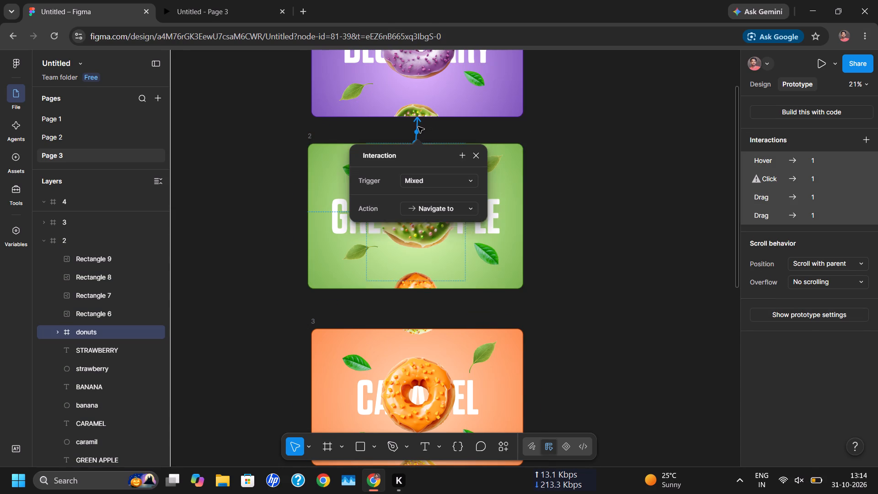
pyautogui.press('Delete')
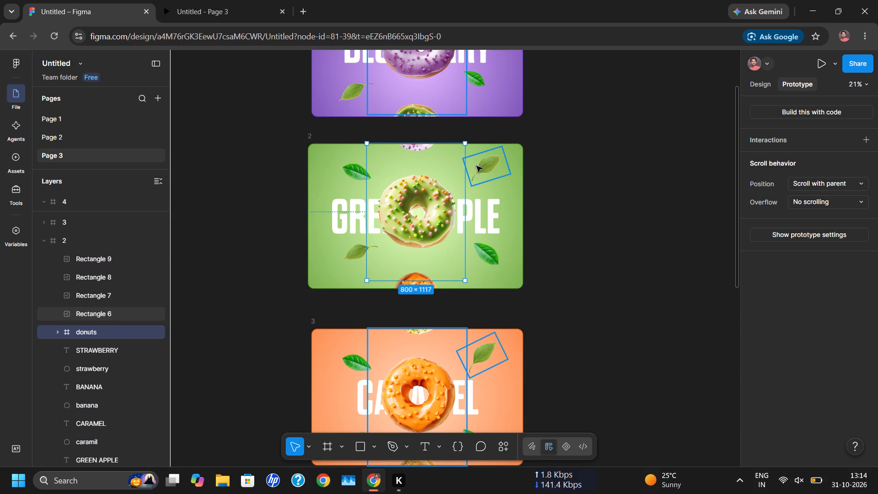
# Draw a prototype connection from the upper edge of Green Apple frame 2 itself to Blueberry frame 1.
pyautogui.click(497, 185)
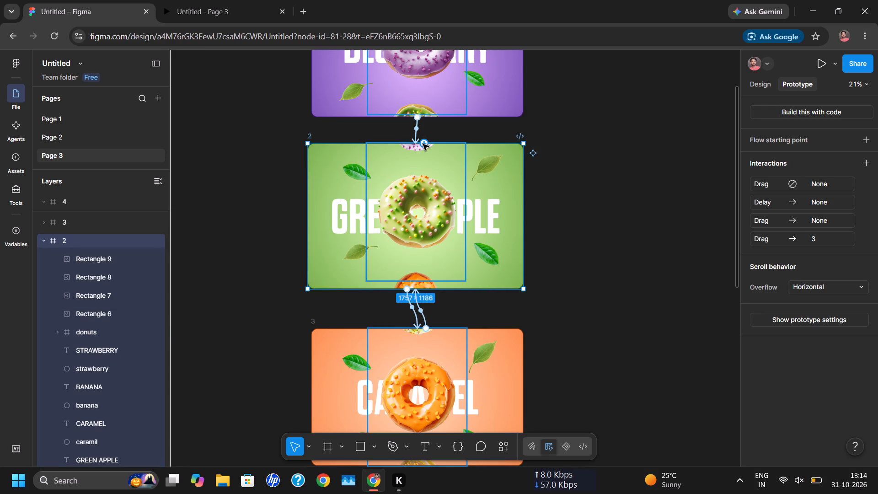
pyautogui.moveTo(423, 144); pyautogui.dragTo(428, 113)
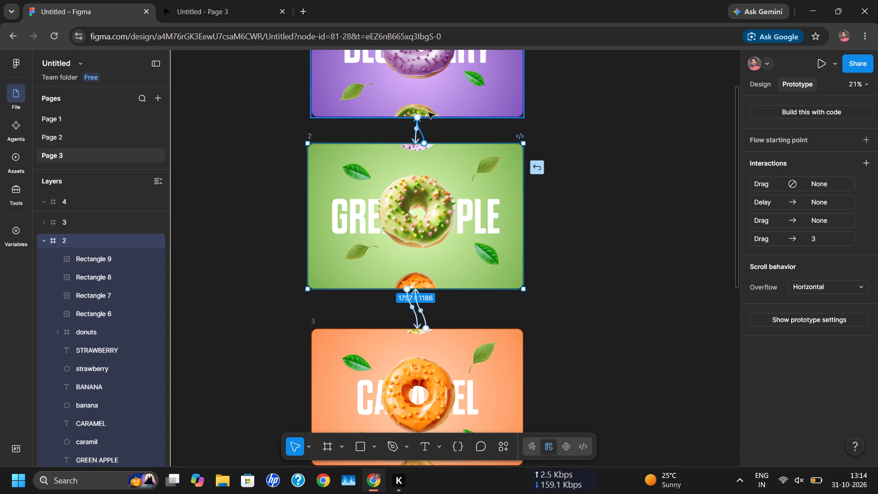
pyautogui.moveTo(428, 113); pyautogui.dragTo(439, 129)
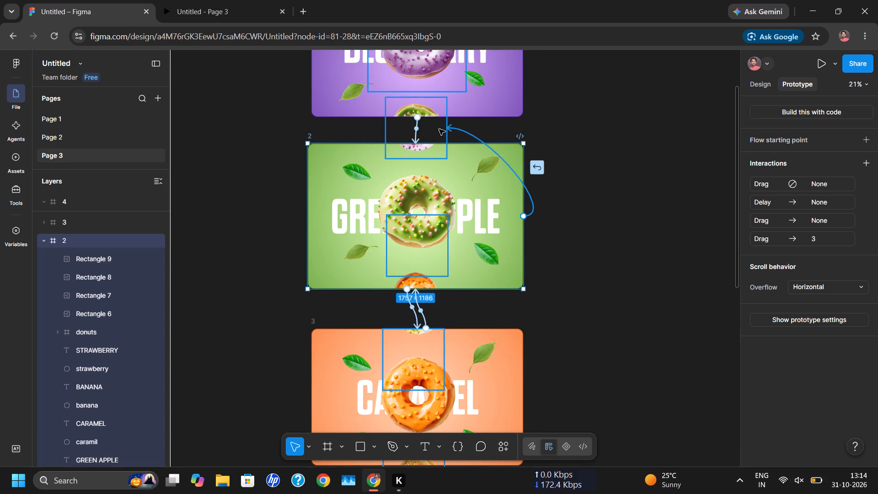
pyautogui.moveTo(439, 129); pyautogui.dragTo(429, 145)
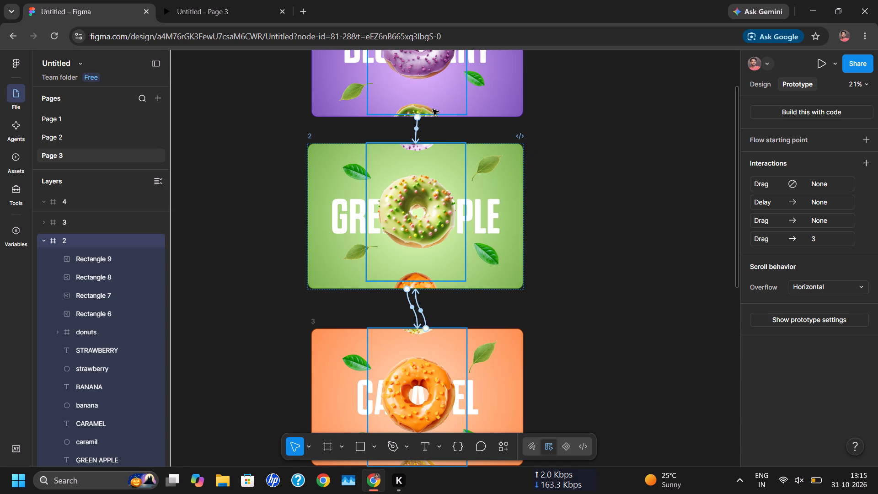
pyautogui.moveTo(425, 144); pyautogui.dragTo(439, 118)
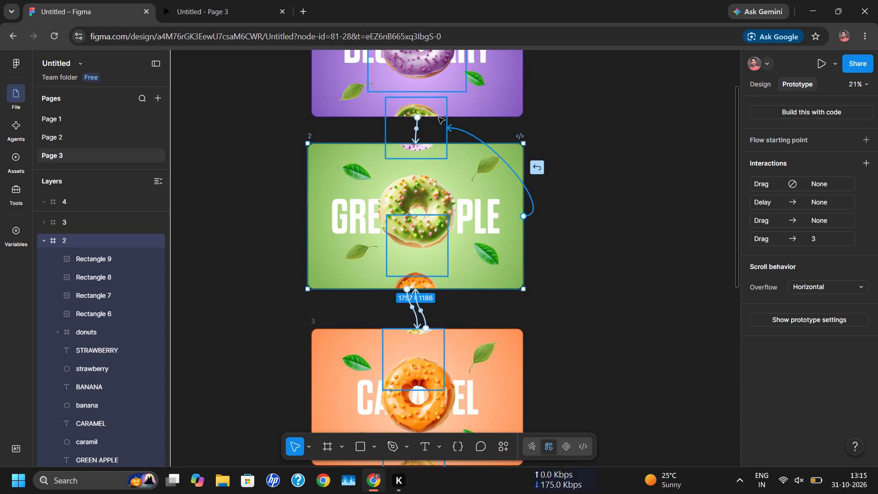
pyautogui.moveTo(439, 118); pyautogui.dragTo(431, 113)
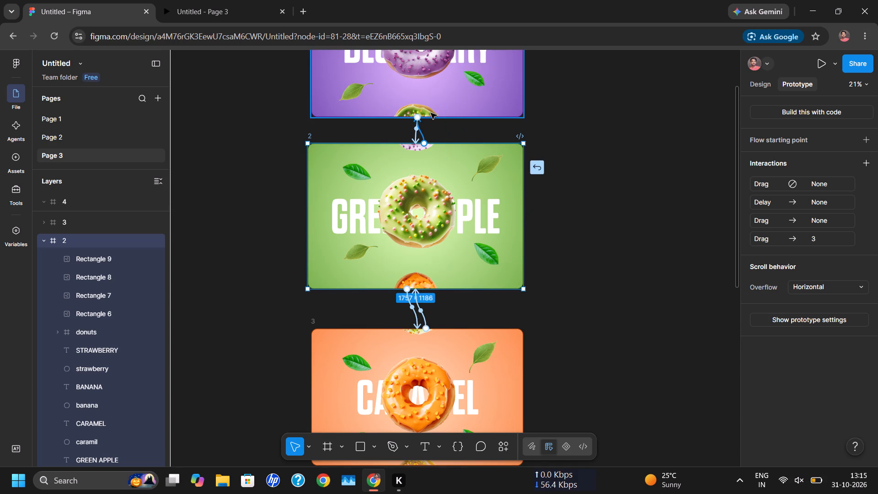
pyautogui.moveTo(431, 113); pyautogui.dragTo(431, 113)
pyautogui.click(546, 132)
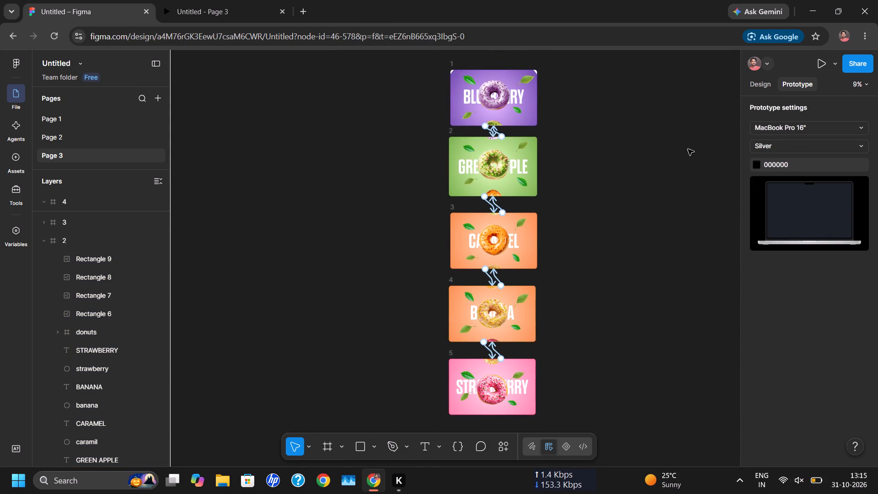
# Preview the prototype, step forward and back through the donut flavour frames, and return to the design file.
pyautogui.click(821, 61)
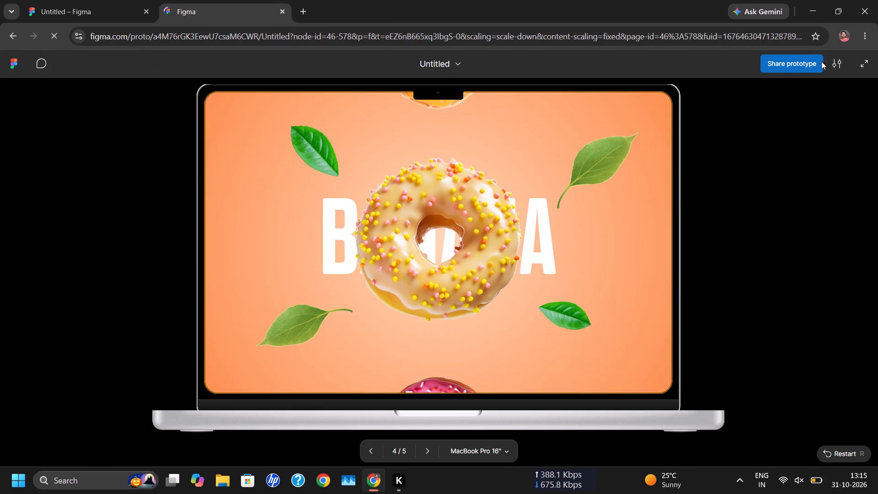
pyautogui.press('Right')
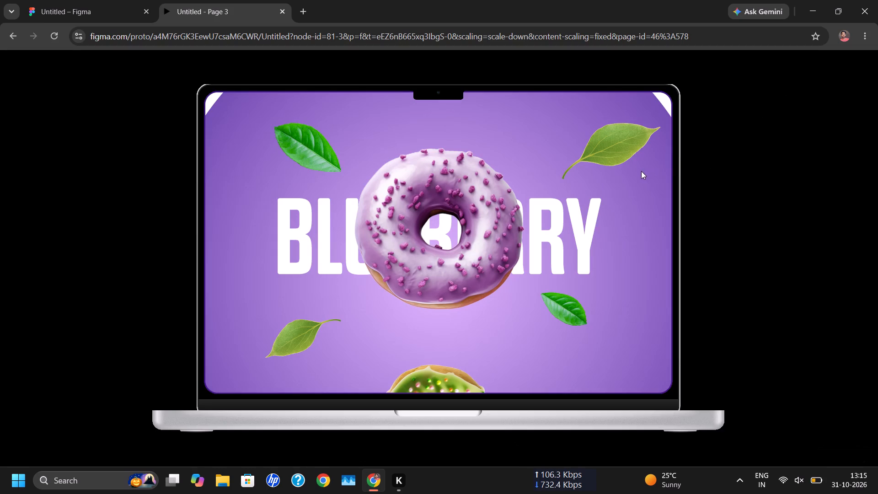
pyautogui.press('Right')
pyautogui.press('Right')
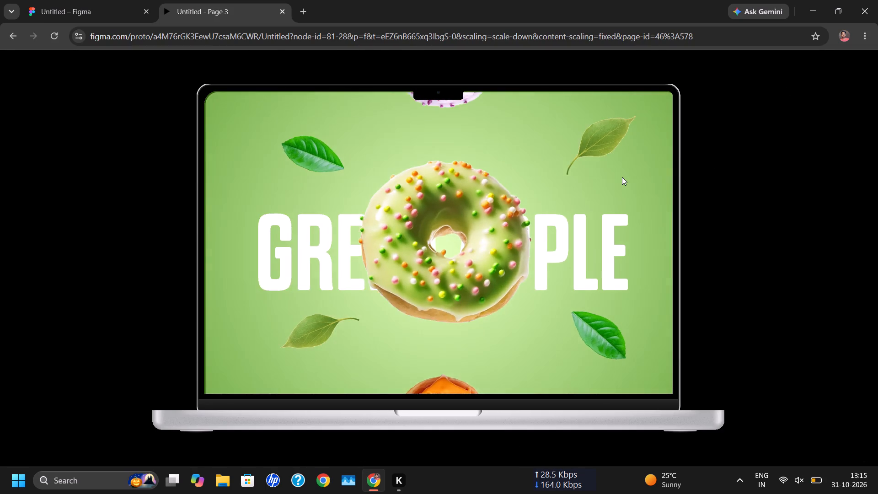
pyautogui.press('Right')
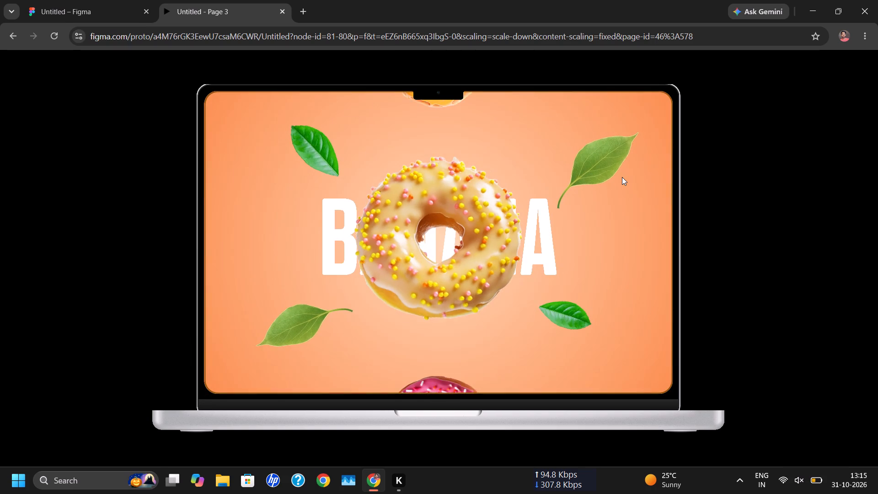
pyautogui.press('Right')
pyautogui.press('Right')
pyautogui.press('Left')
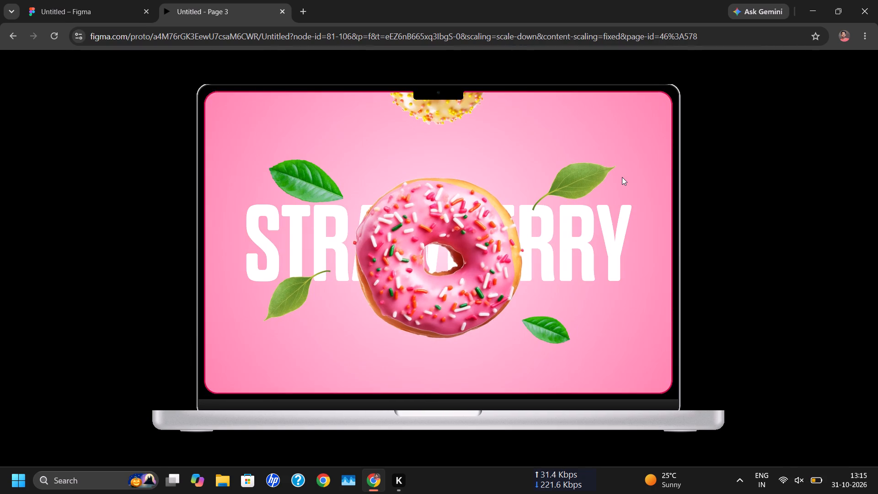
pyautogui.press('Left')
pyautogui.press('Left')
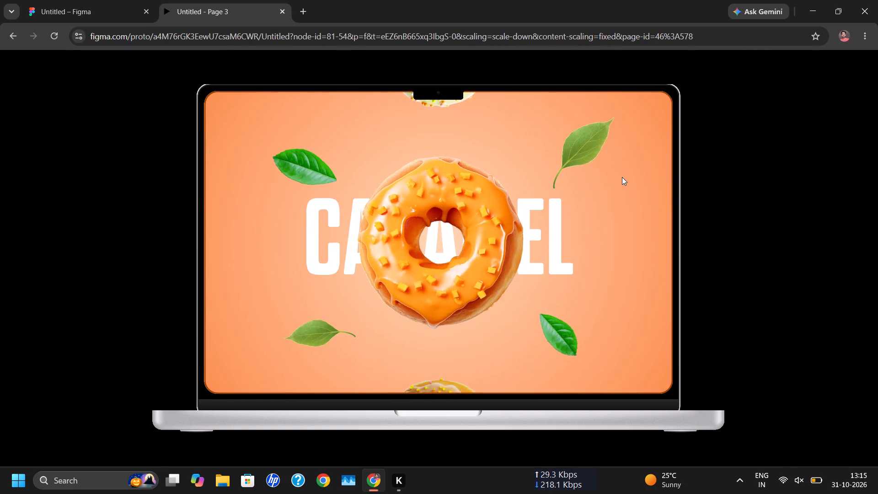
pyautogui.press('Left')
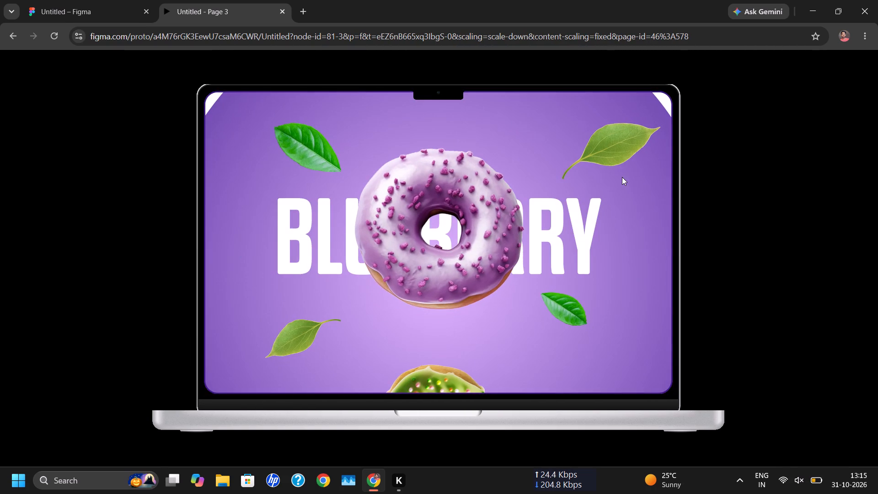
pyautogui.click(115, 13)
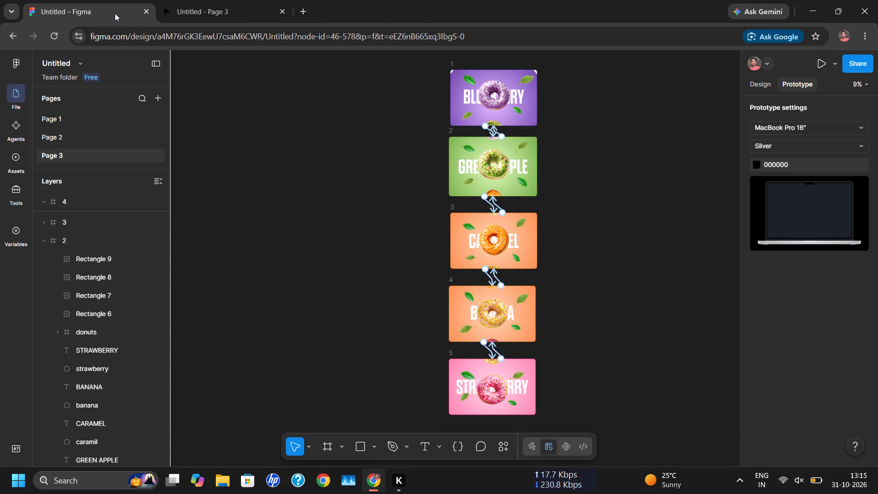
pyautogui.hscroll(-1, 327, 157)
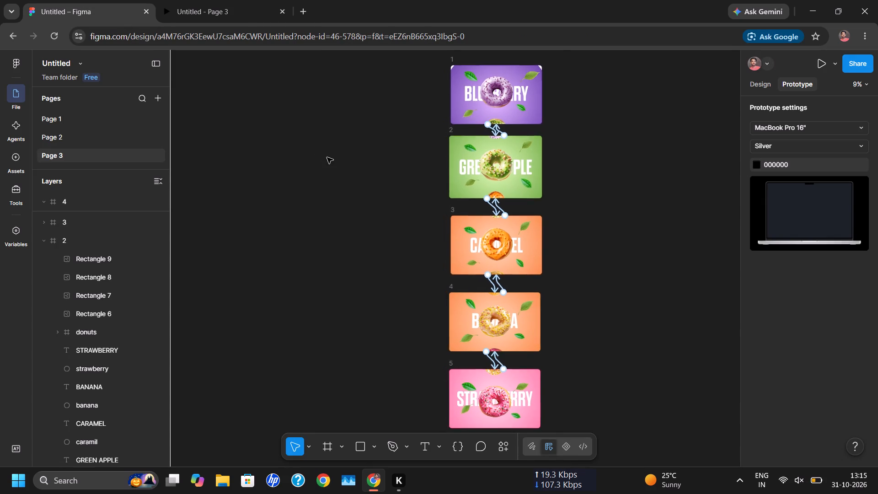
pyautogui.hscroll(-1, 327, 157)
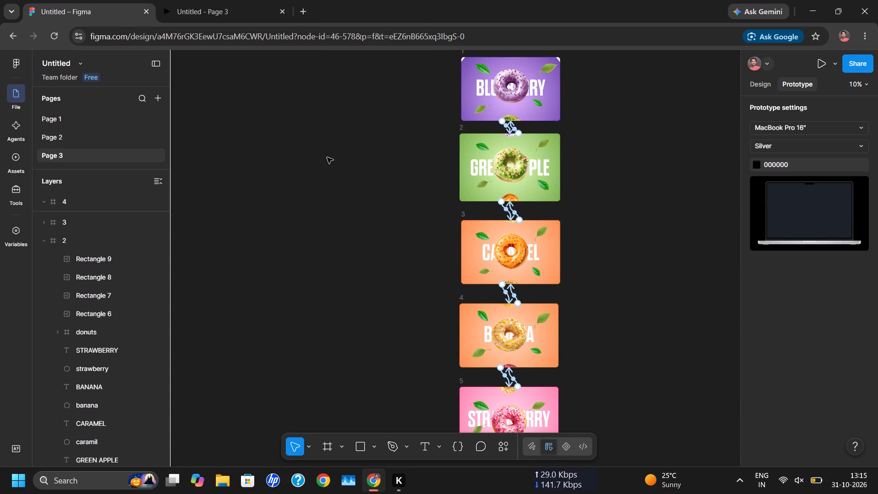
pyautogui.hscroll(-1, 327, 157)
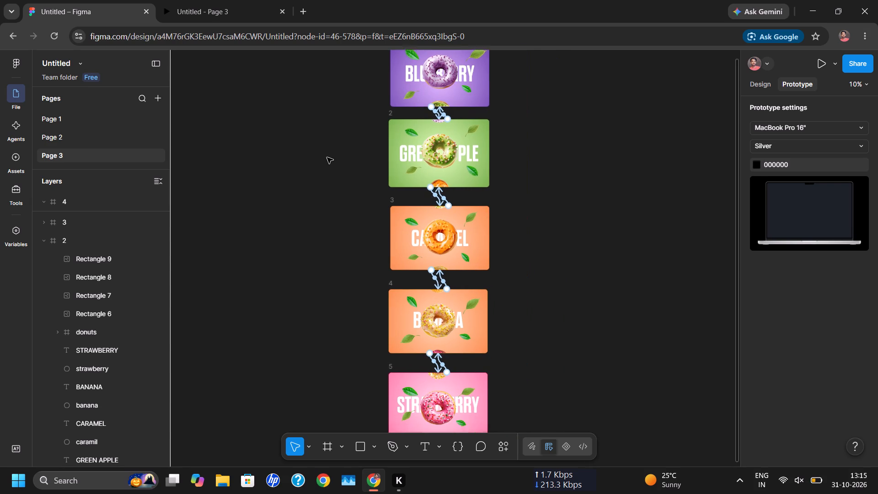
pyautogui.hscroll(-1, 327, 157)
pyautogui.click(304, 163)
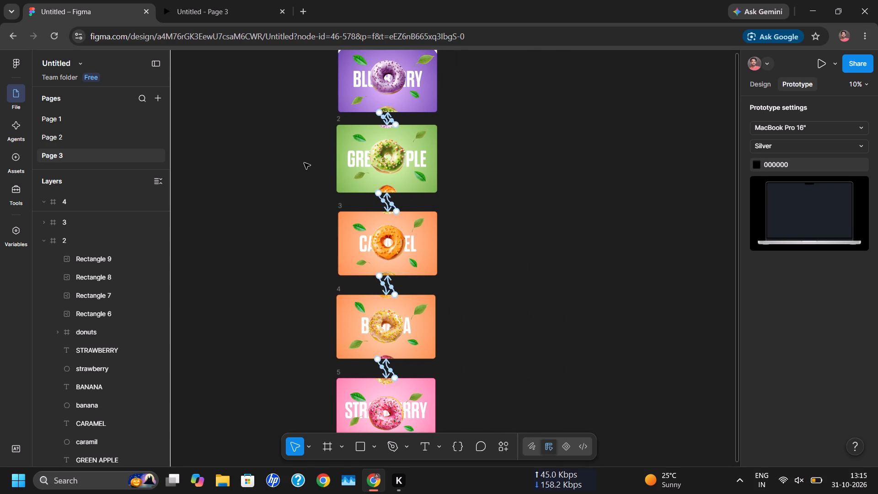
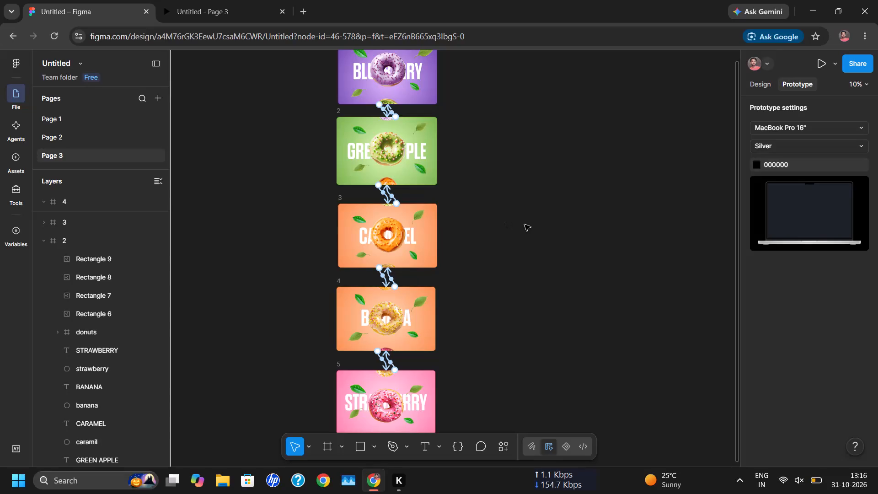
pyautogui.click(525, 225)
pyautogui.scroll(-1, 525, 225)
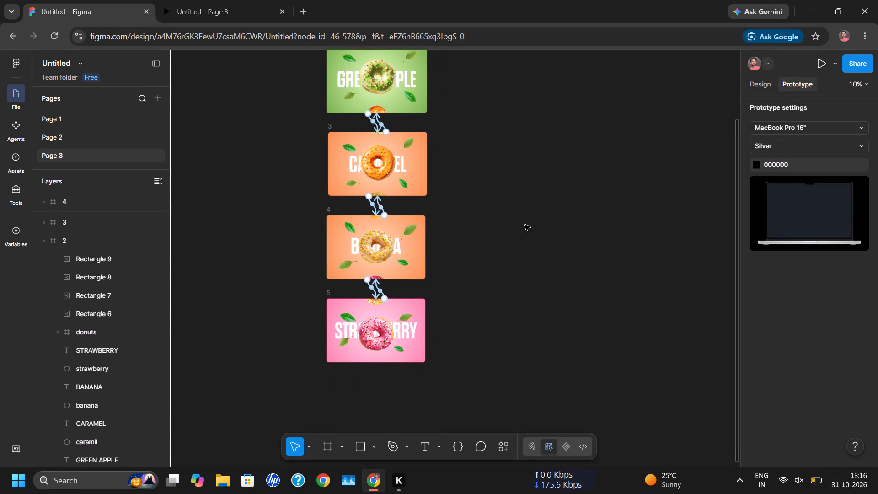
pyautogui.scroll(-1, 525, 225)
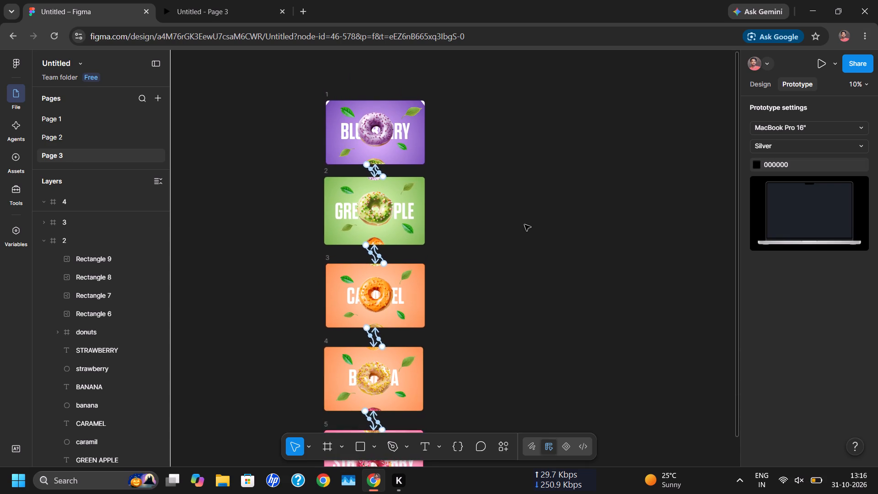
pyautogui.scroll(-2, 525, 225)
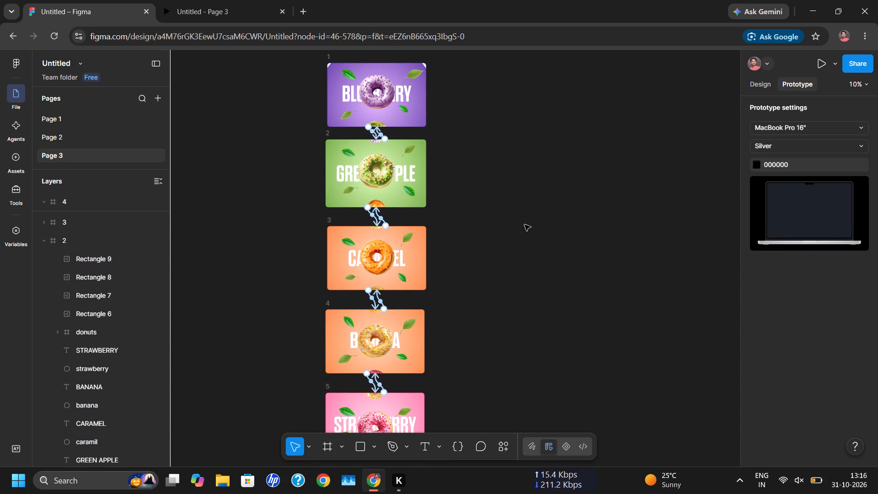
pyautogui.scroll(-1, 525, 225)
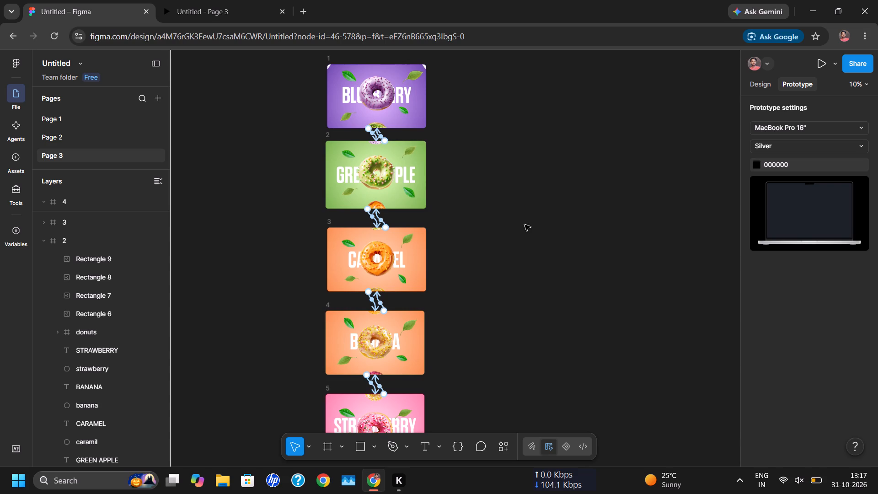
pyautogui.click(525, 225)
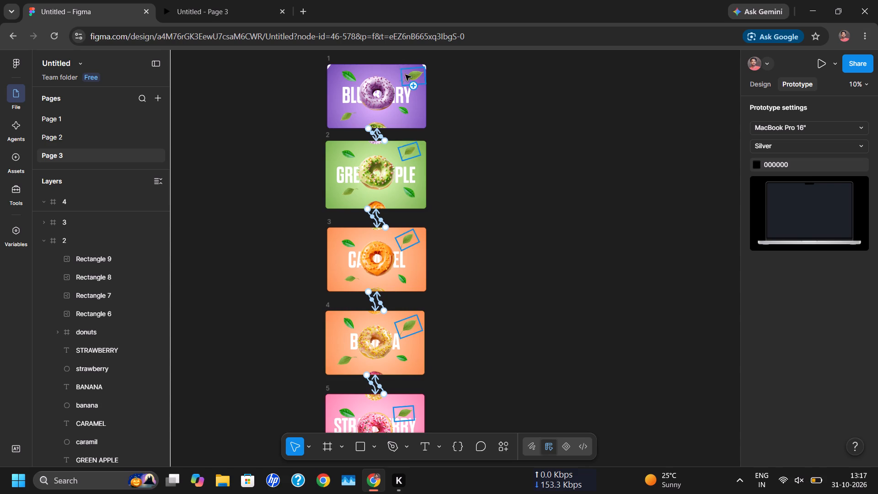
# Switch to the prototype preview and advance through the donut flavour frames from Blueberry to Strawberry.
pyautogui.click(204, 5)
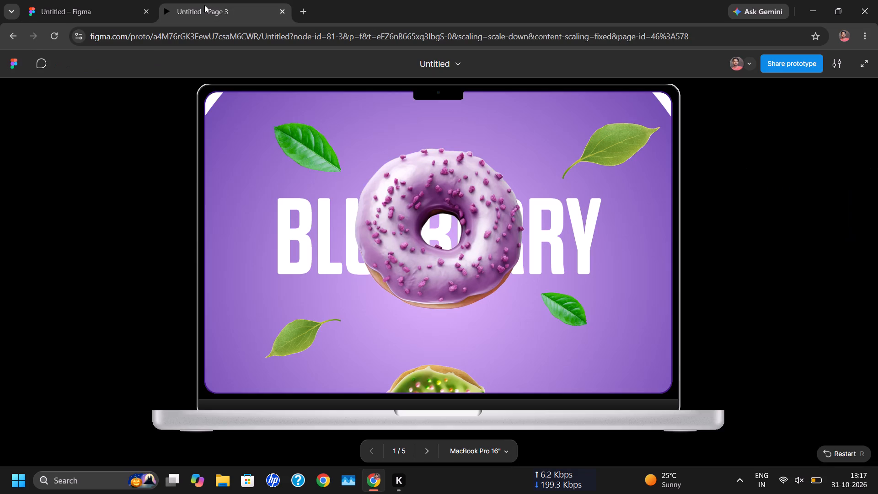
pyautogui.press('Right')
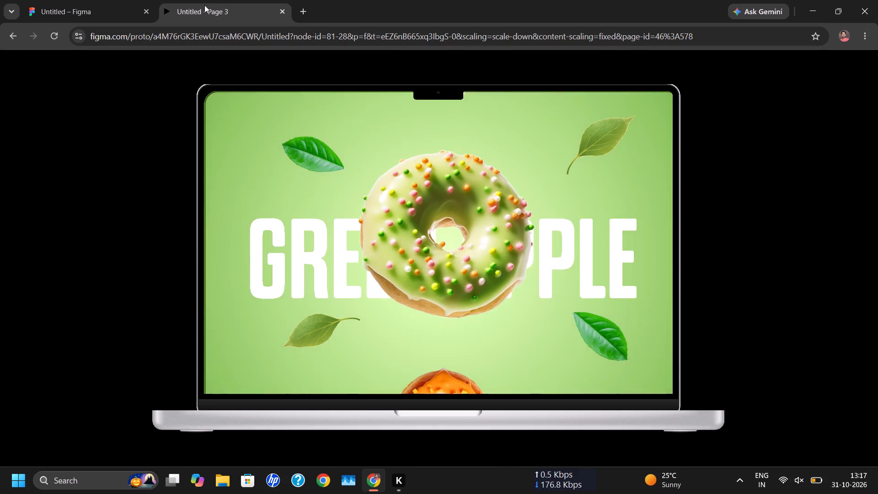
pyautogui.press('Right')
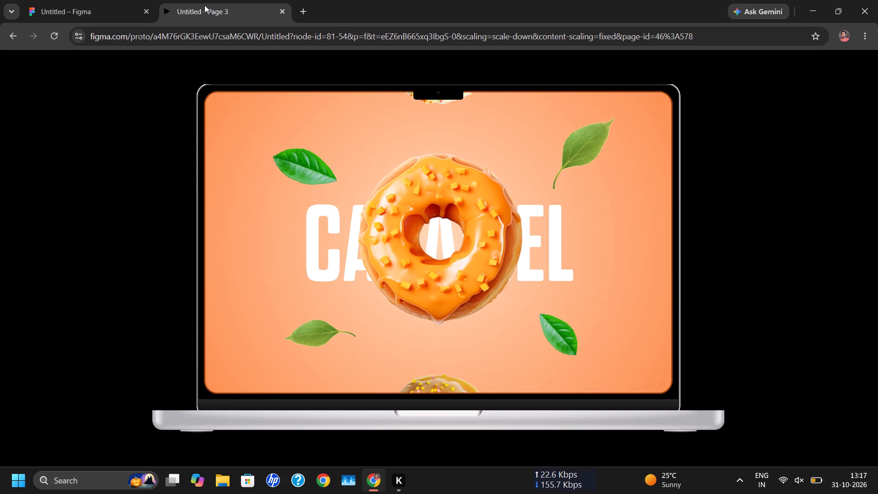
pyautogui.press('Right')
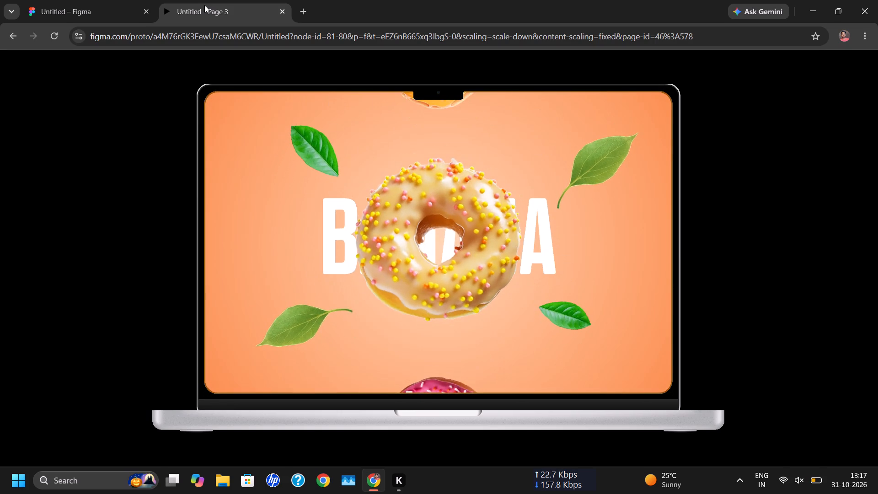
pyautogui.press('Right')
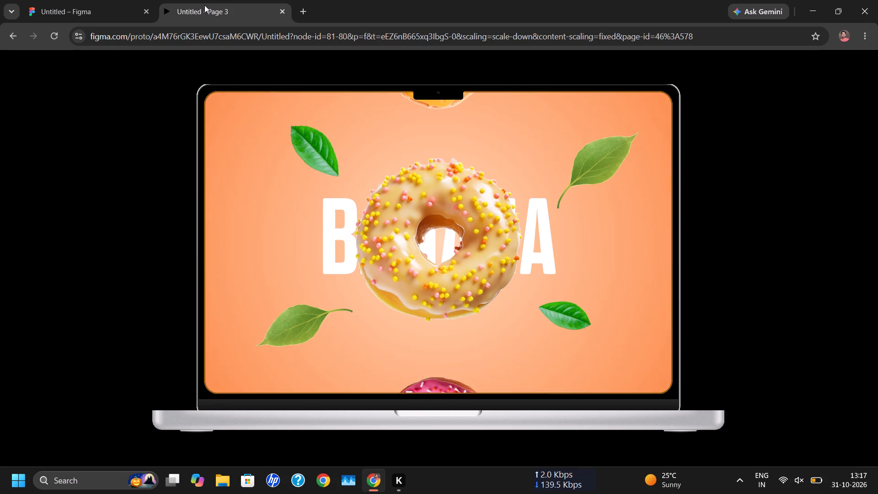
pyautogui.press('Return')
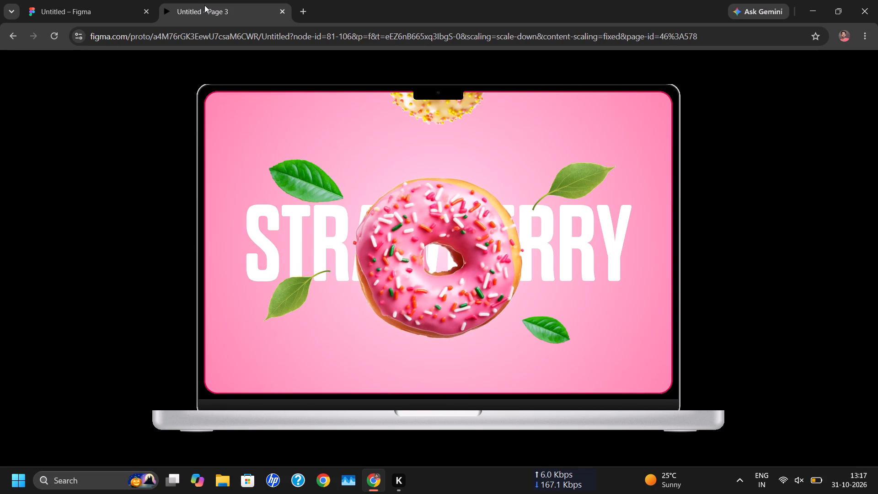
# Replay the transition between the Strawberry and Banana frames several times, and return to the design file.
pyautogui.press('Return')
pyautogui.press('Return')
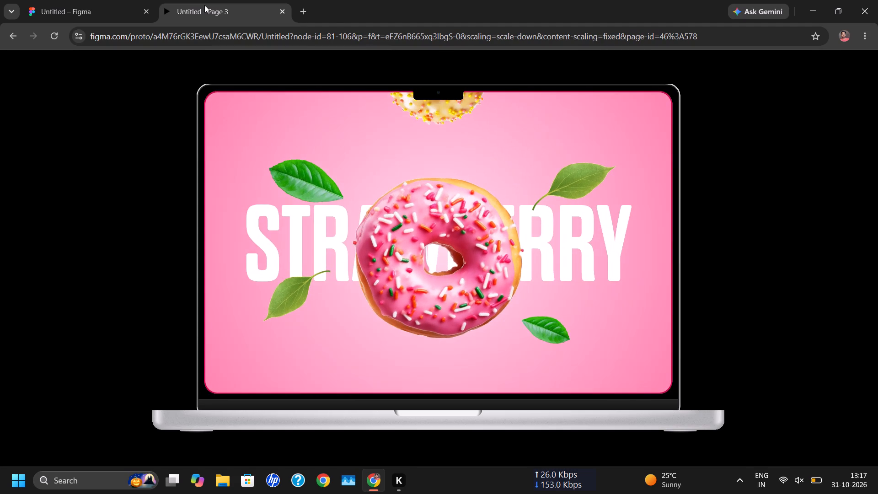
pyautogui.press('Return')
pyautogui.press('Return')
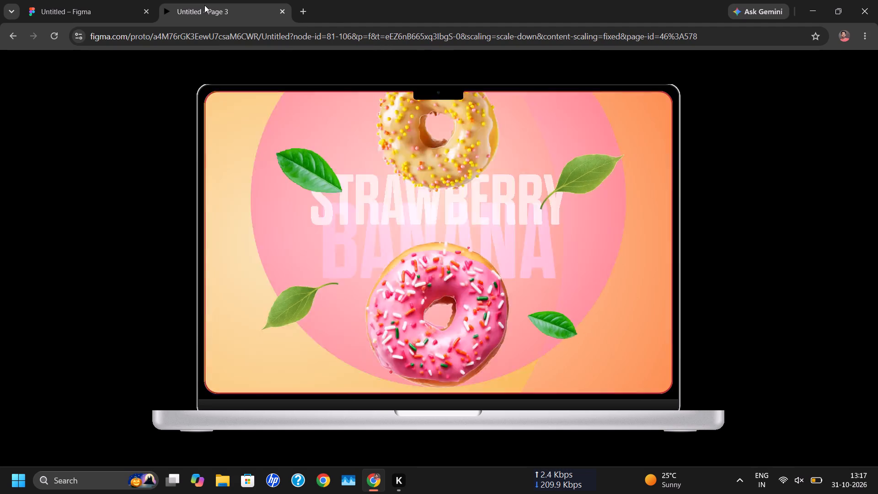
pyautogui.press('Return')
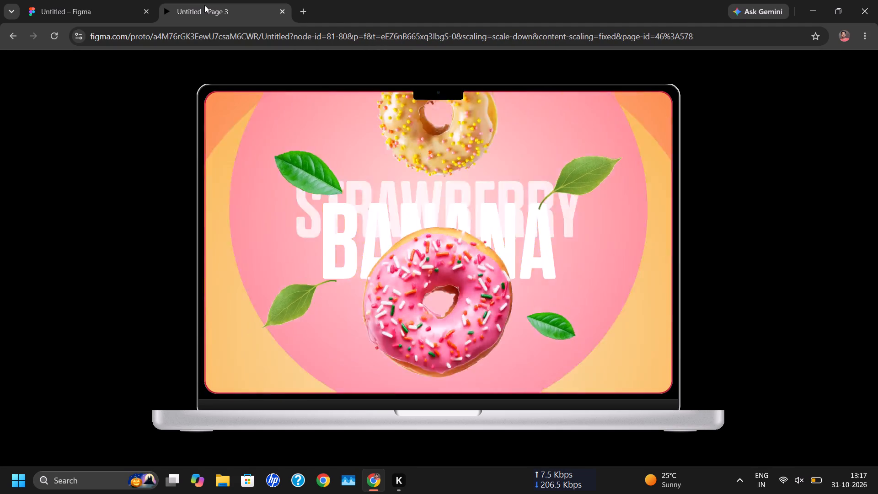
pyautogui.press('Return')
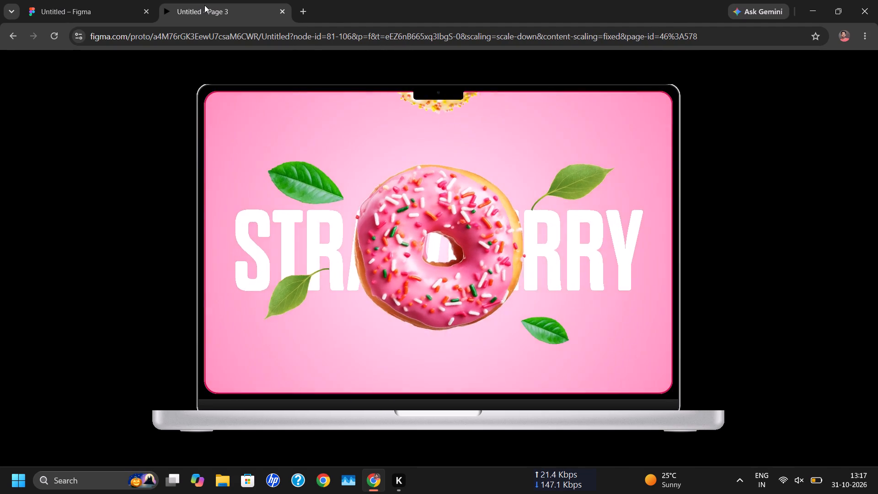
pyautogui.press('Return')
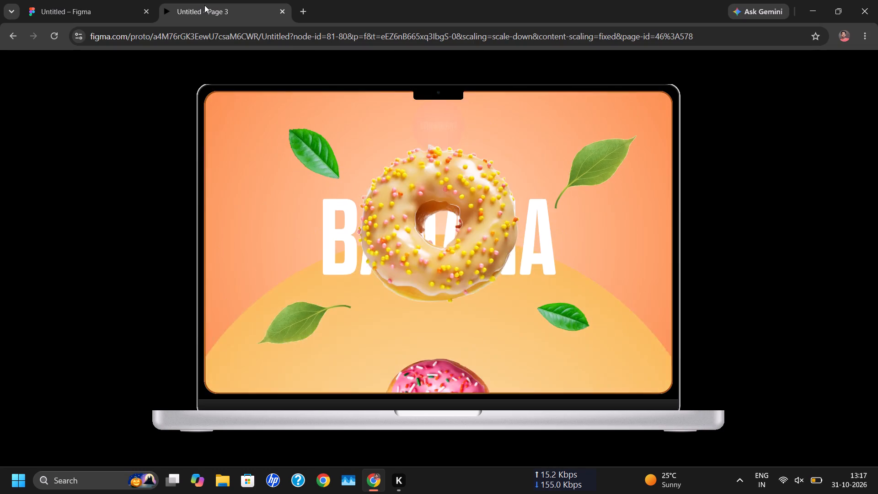
pyautogui.press('Return')
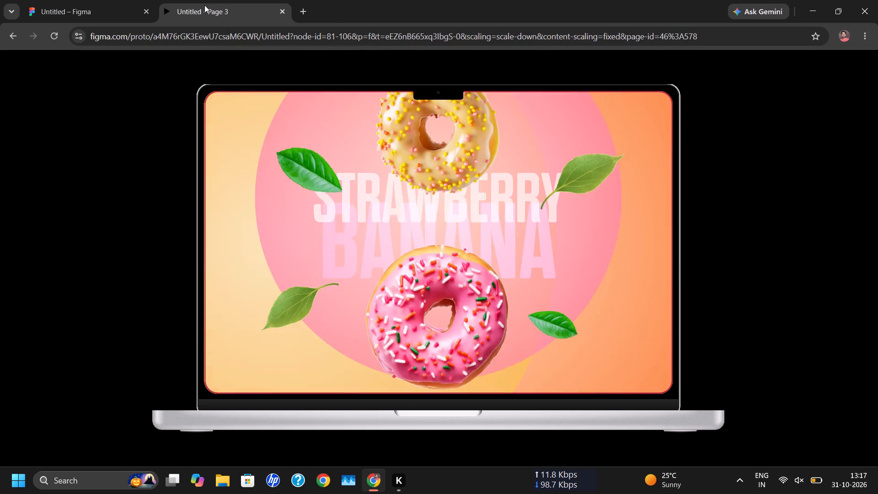
pyautogui.press('Return')
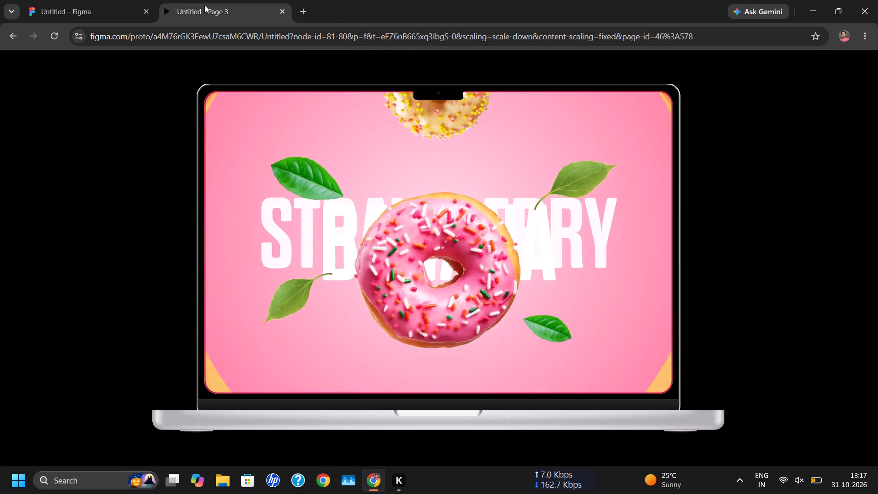
pyautogui.press('Return')
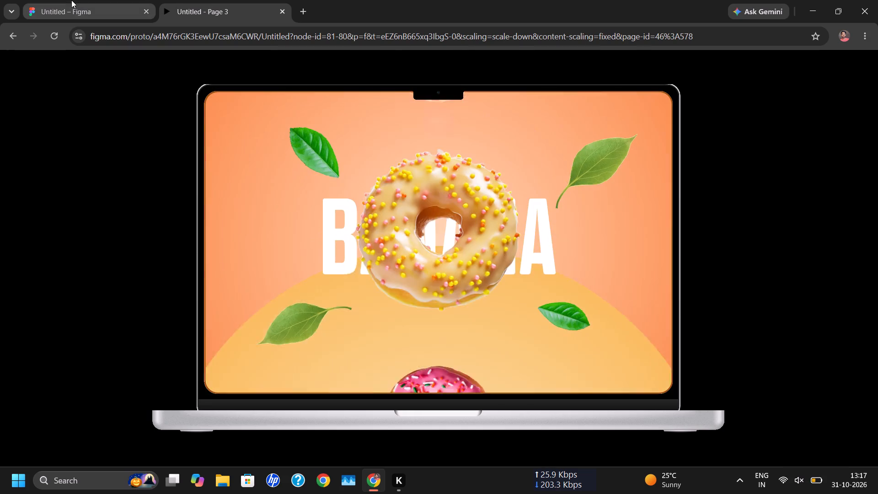
pyautogui.click(66, 7)
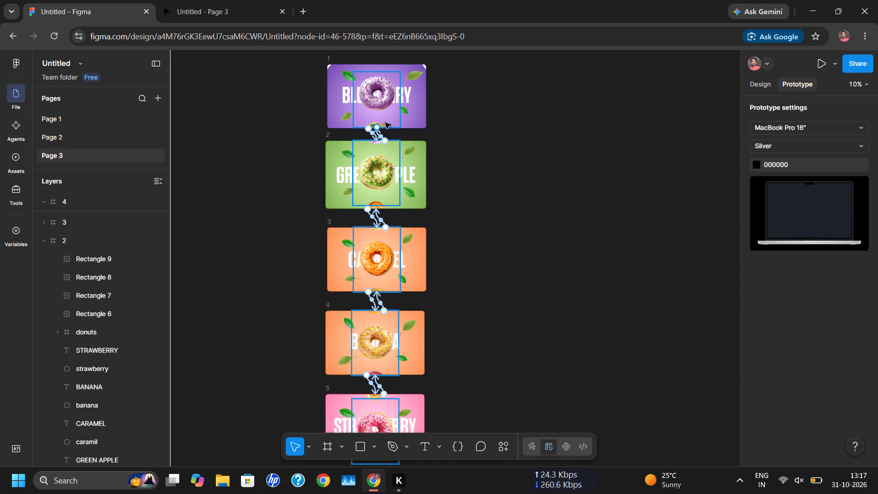
# Open the interaction from Green Apple frame 2 to Blueberry frame 1 and review its settings and available animation types.
pyautogui.hscroll(-1, 460, 101)
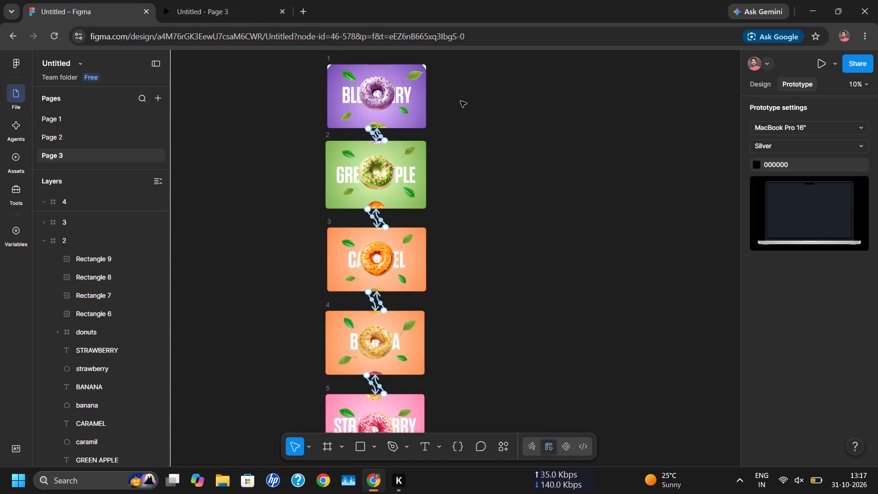
pyautogui.hscroll(-2, 460, 101)
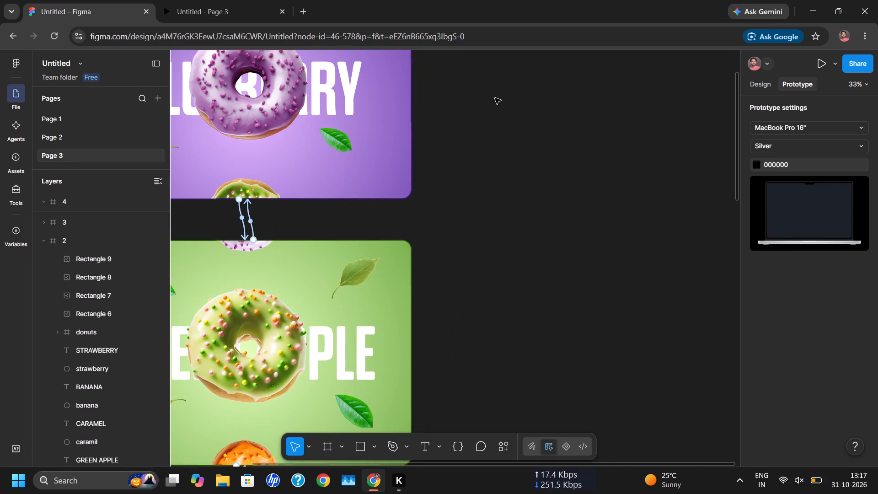
pyautogui.hscroll(2, 495, 98)
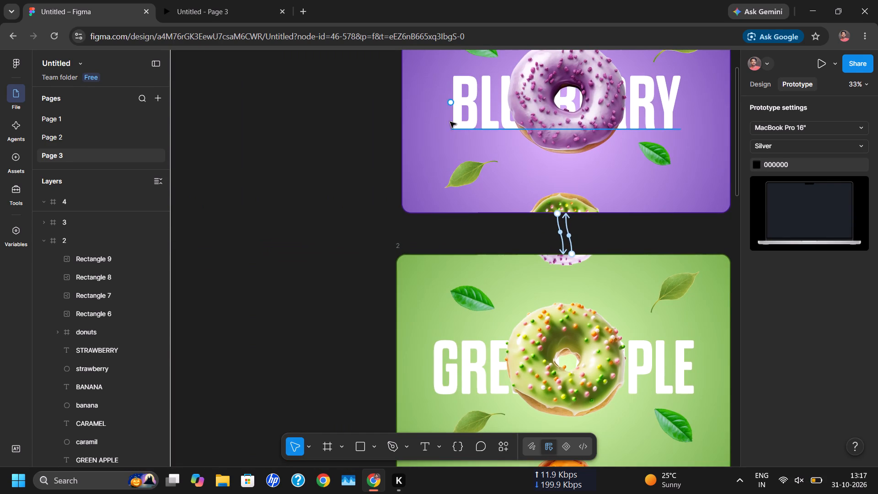
pyautogui.click(567, 113)
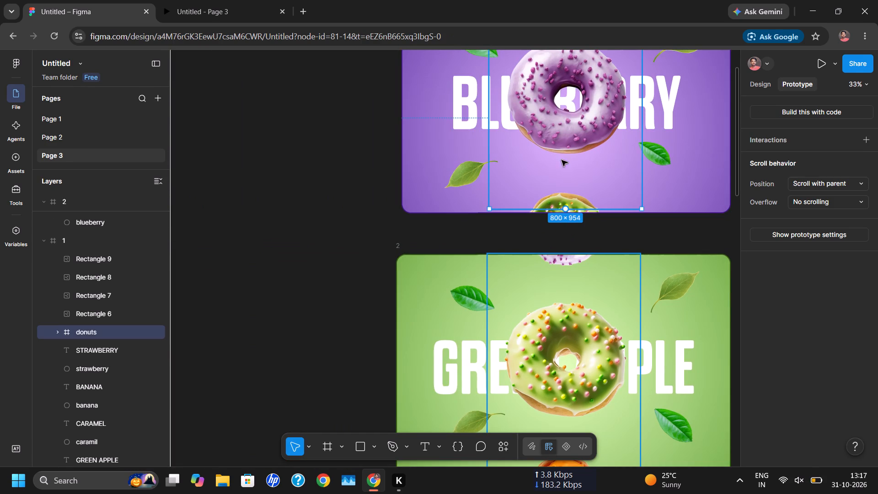
pyautogui.click(593, 235)
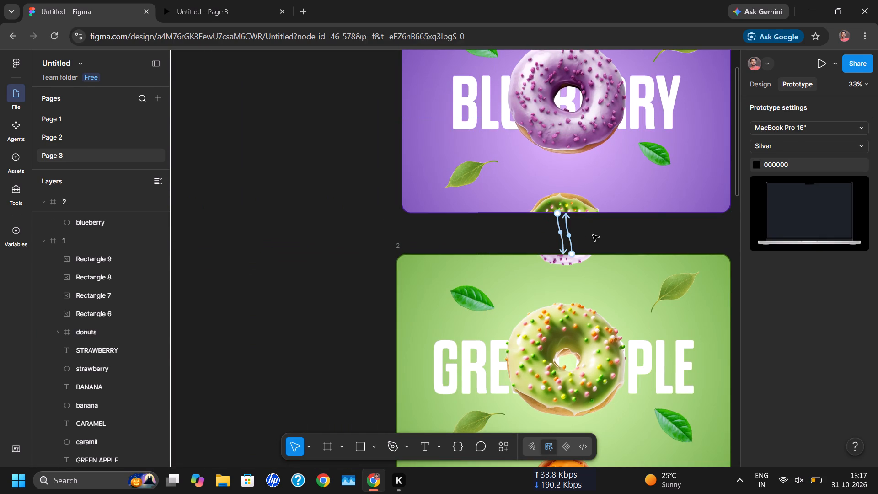
pyautogui.click(569, 237)
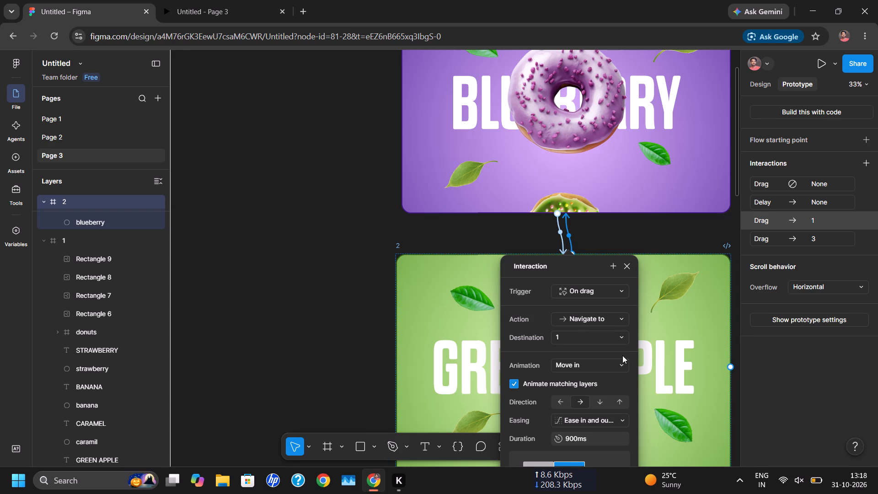
pyautogui.scroll(-1, 588, 339)
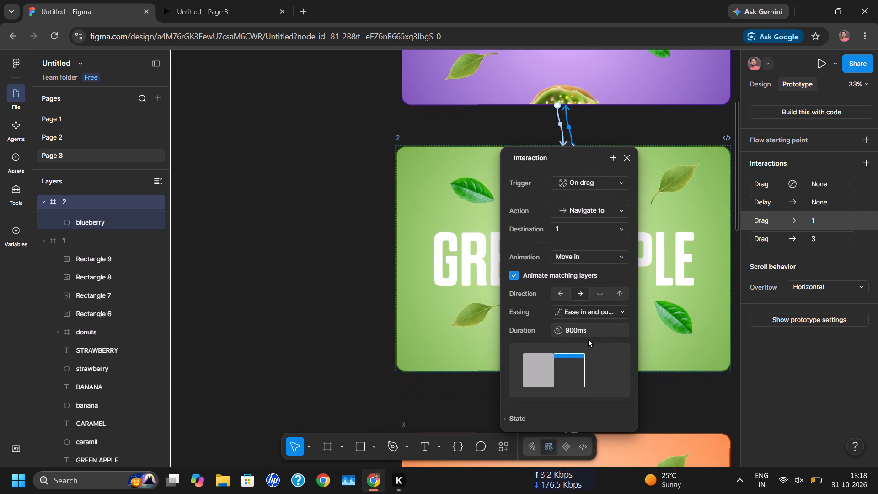
pyautogui.scroll(-1, 588, 339)
pyautogui.scroll(2, 588, 339)
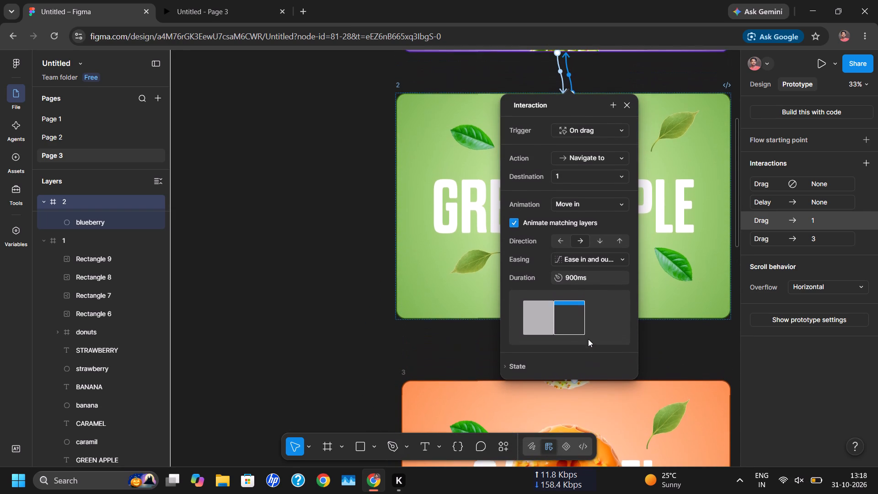
pyautogui.scroll(2, 588, 339)
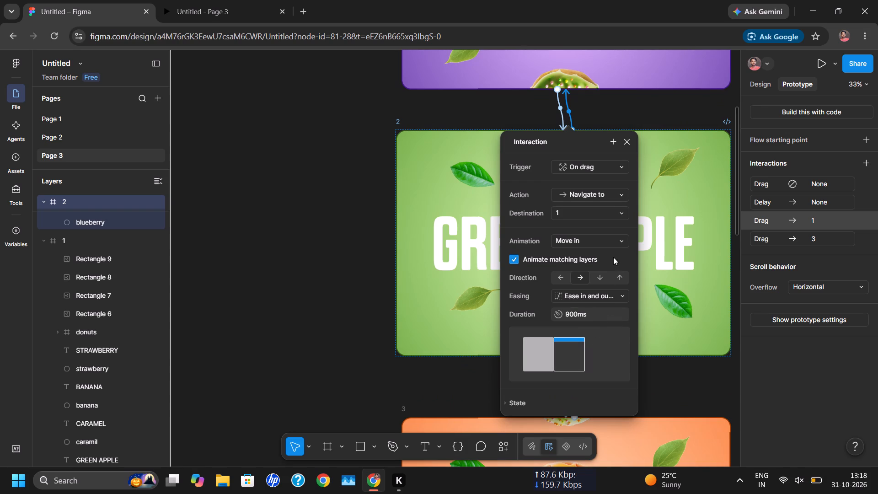
pyautogui.click(621, 241)
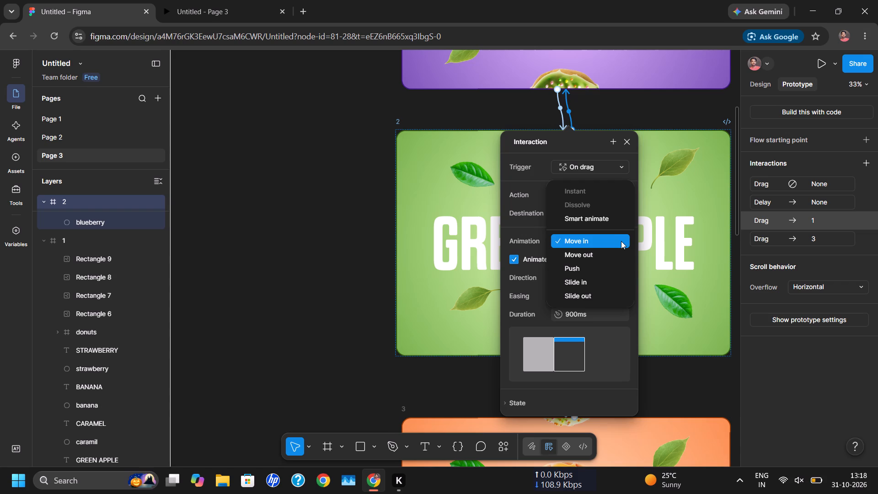
pyautogui.moveTo(621, 241); pyautogui.dragTo(540, 188)
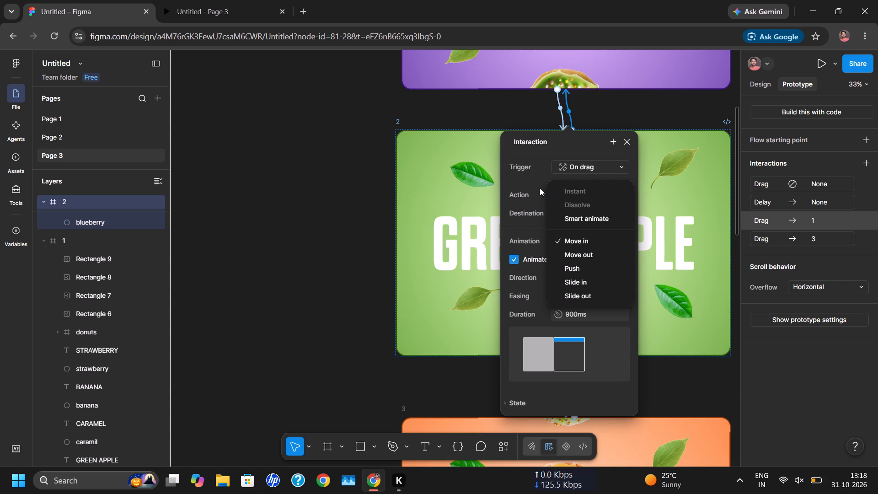
pyautogui.click(540, 188)
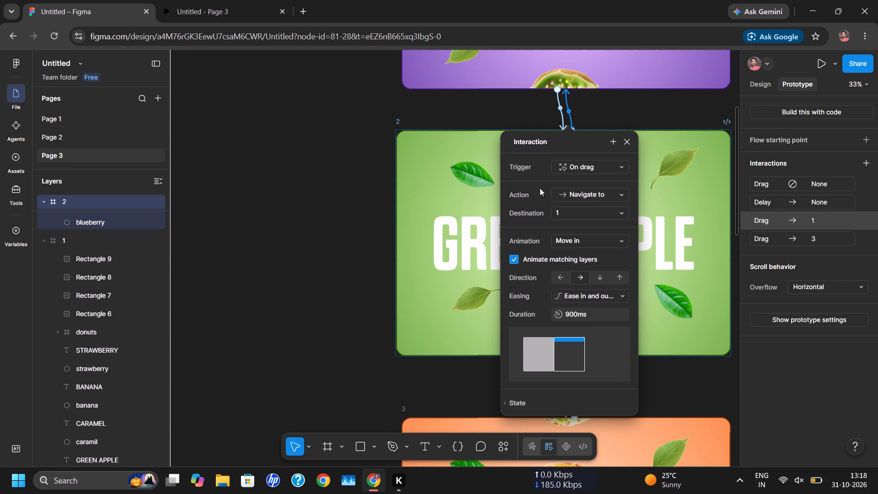
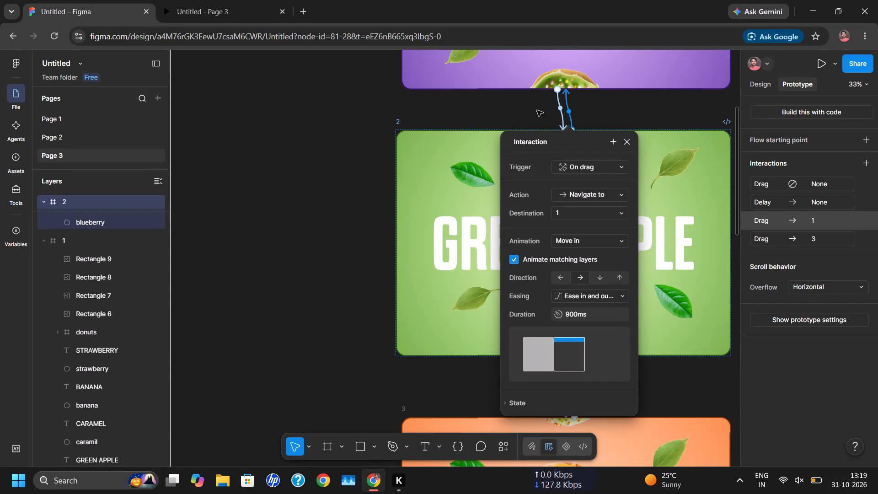
# Open the drag interaction from Blueberry frame 1 to Green Apple frame 2 to check its animation settings.
pyautogui.click(562, 108)
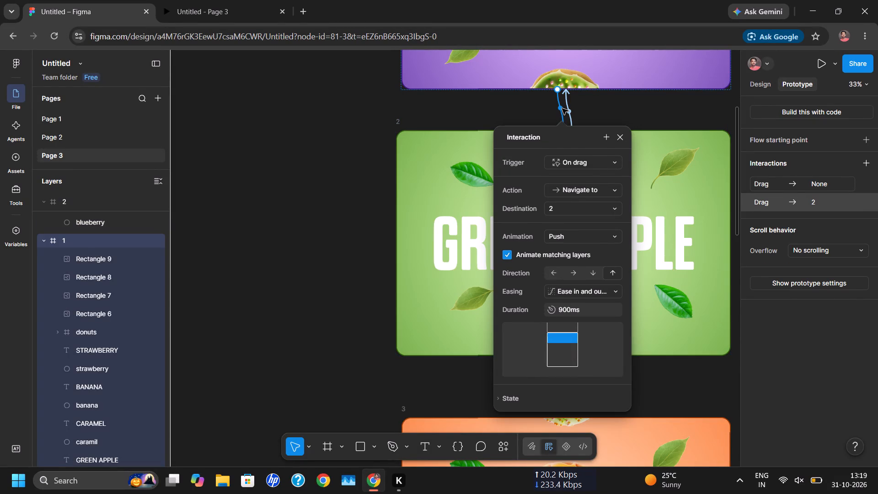
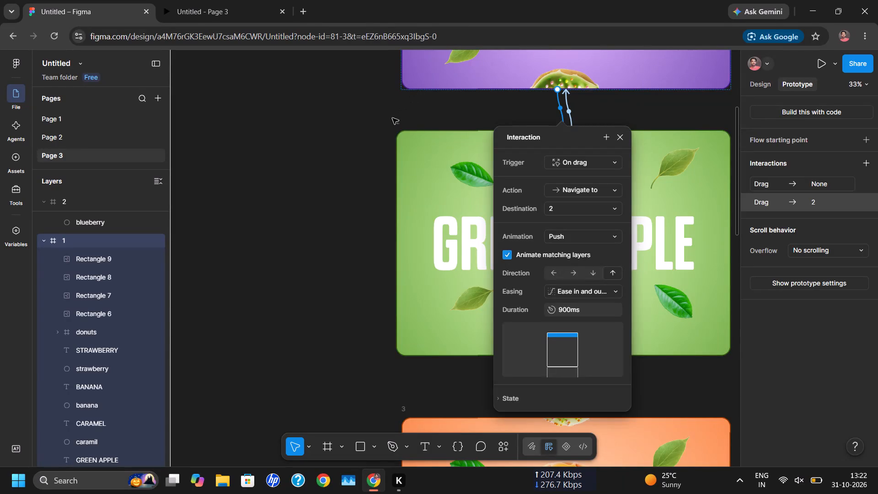
# Close the interaction settings and inspect the prototype interactions of Green Apple frame 2 and the donuts frame inside Blueberry frame 1.
pyautogui.click(392, 118)
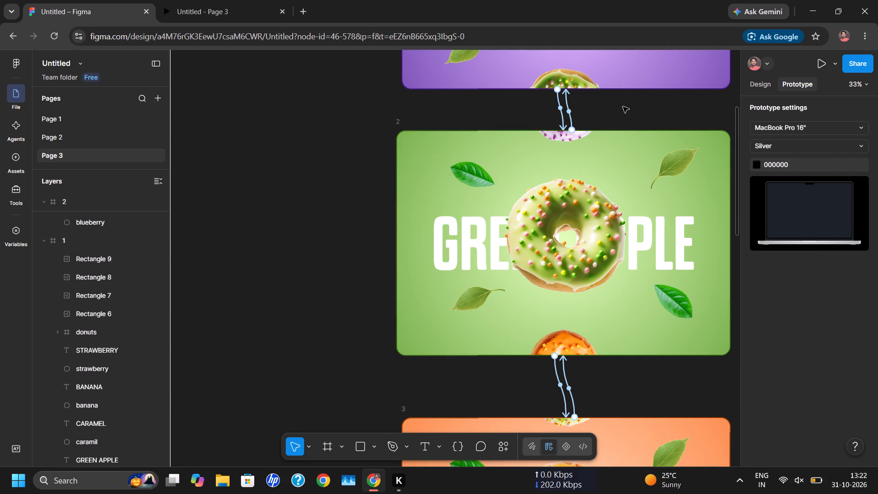
pyautogui.scroll(2, 623, 107)
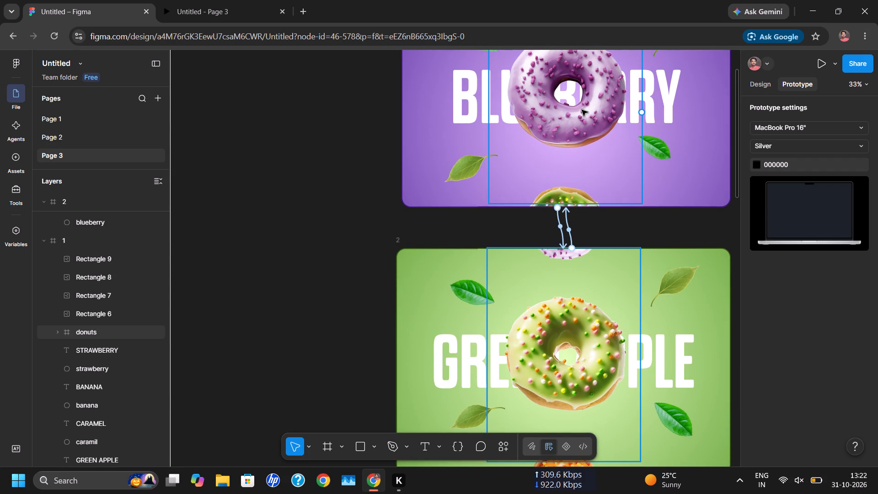
pyautogui.click(398, 243)
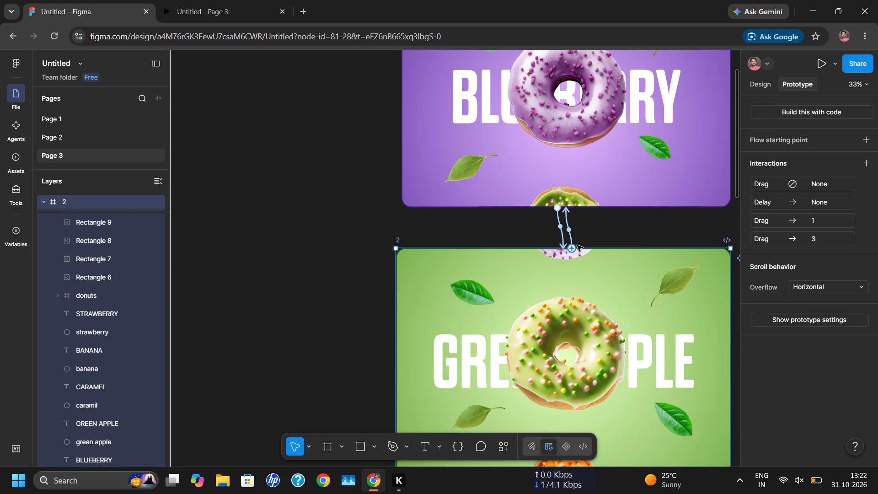
pyautogui.click(605, 236)
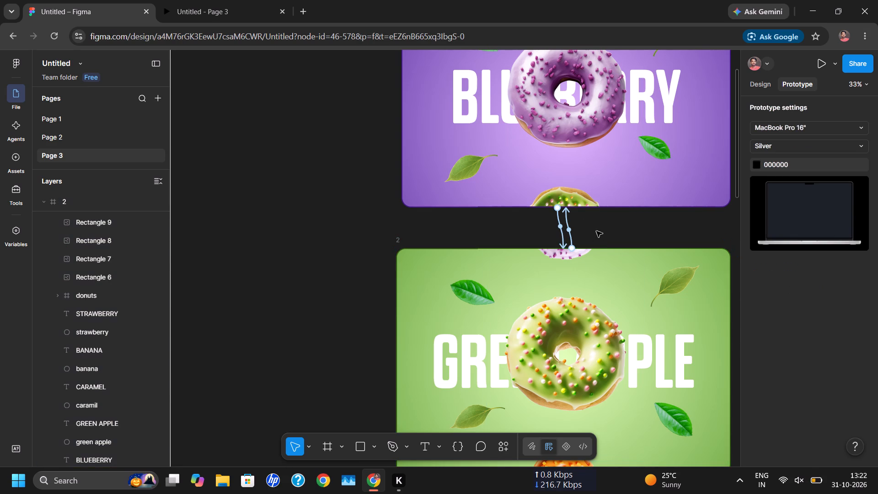
pyautogui.click(568, 203)
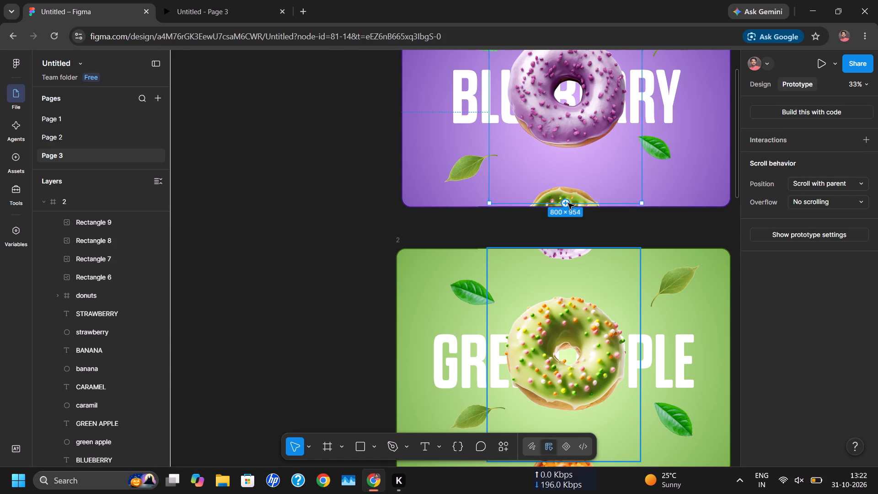
pyautogui.click(568, 203)
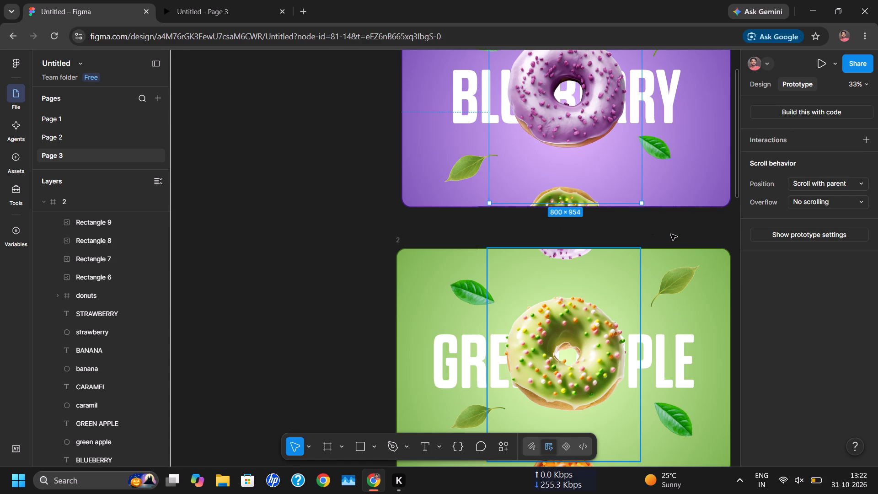
pyautogui.click(671, 234)
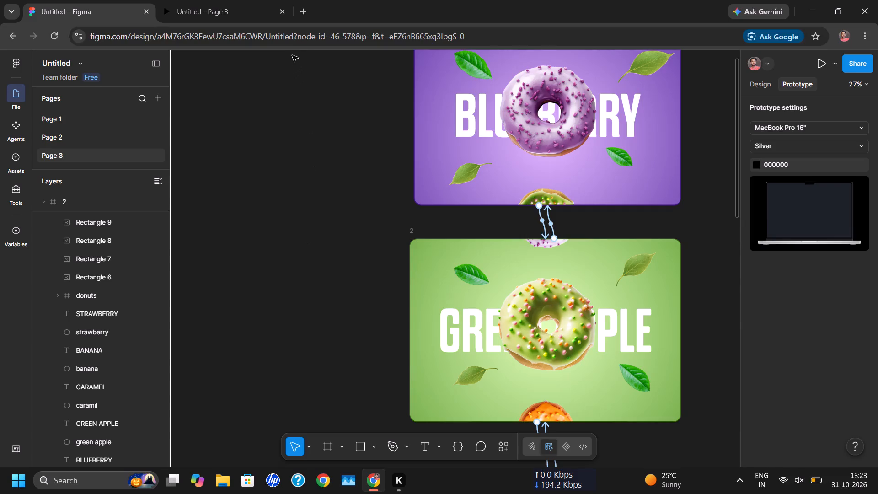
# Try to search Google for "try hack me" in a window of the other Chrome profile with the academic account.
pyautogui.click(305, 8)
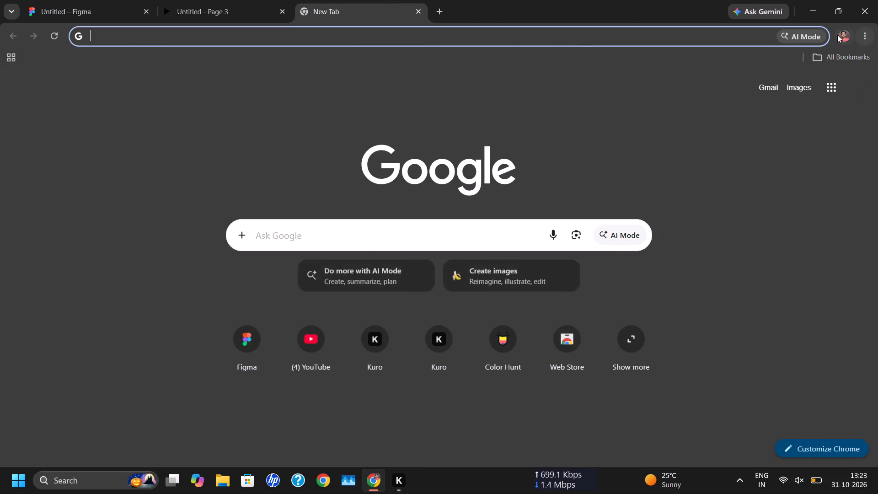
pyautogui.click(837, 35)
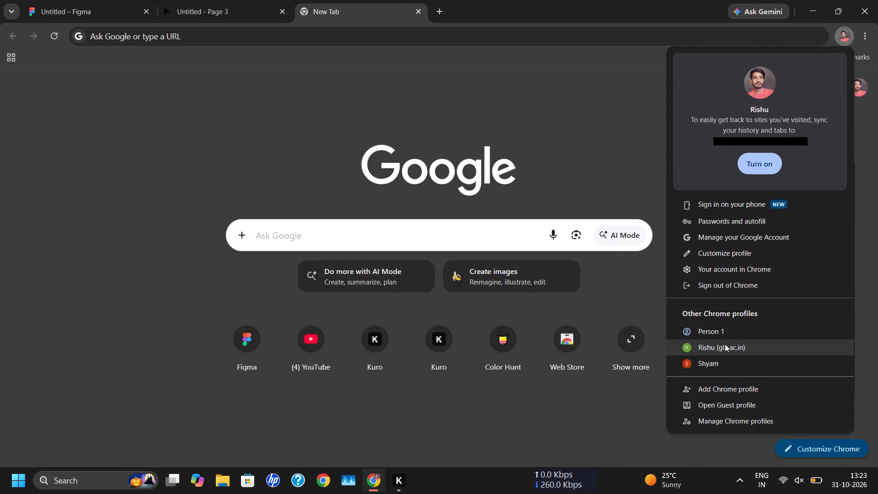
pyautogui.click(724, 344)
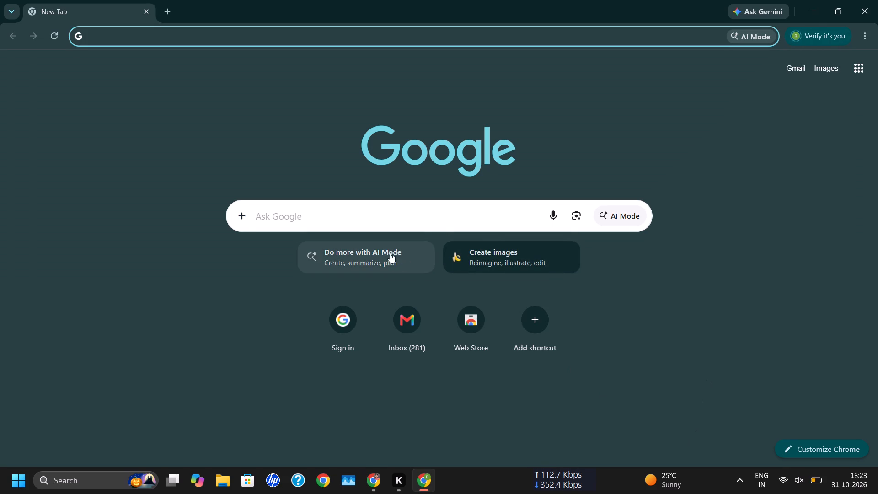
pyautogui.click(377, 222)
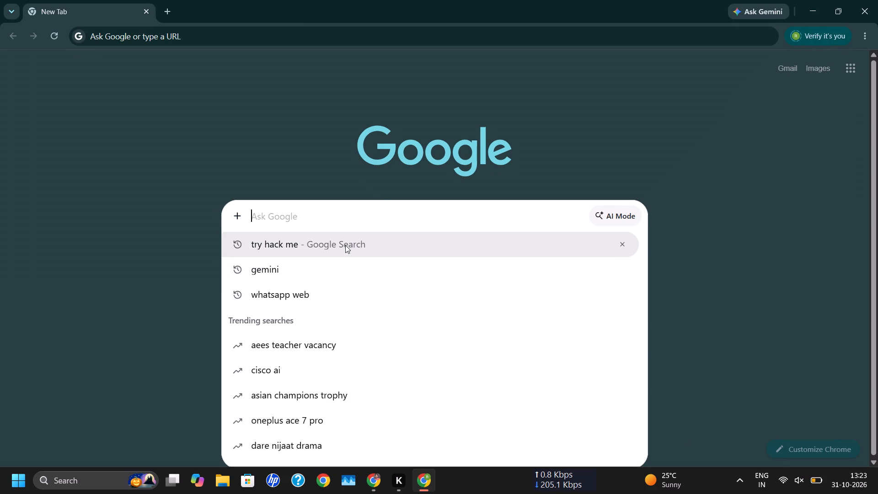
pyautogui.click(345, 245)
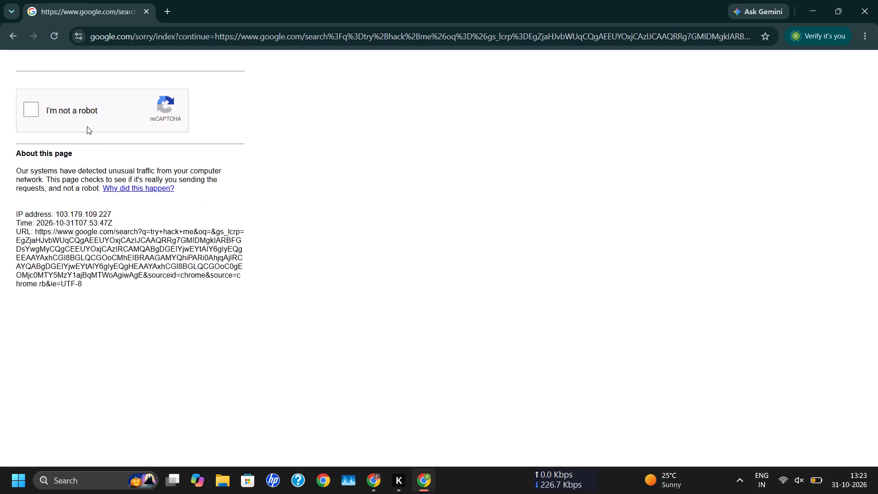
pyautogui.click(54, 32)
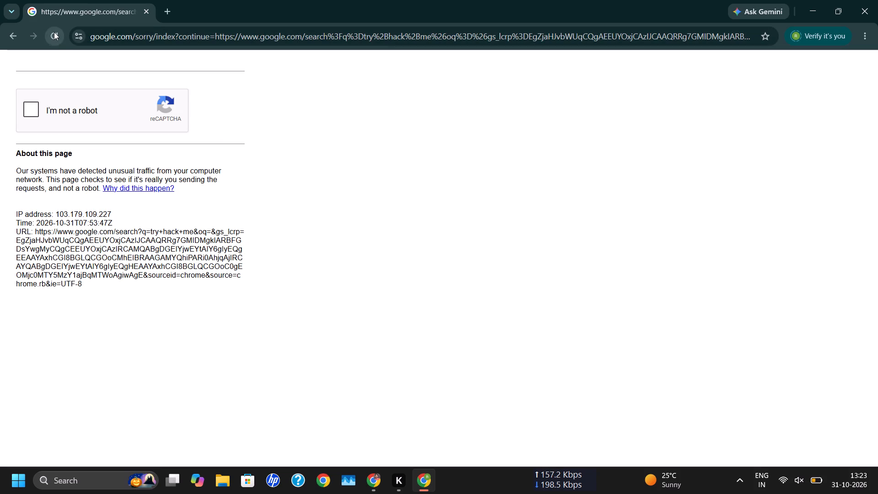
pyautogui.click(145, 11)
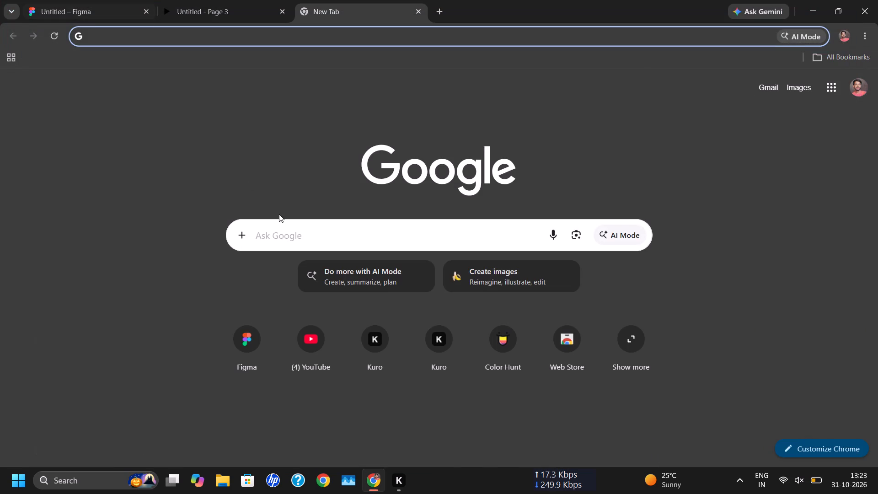
# Search Google for tryhackme in the new browser tab and open the TryHackMe home page.
pyautogui.click(293, 244)
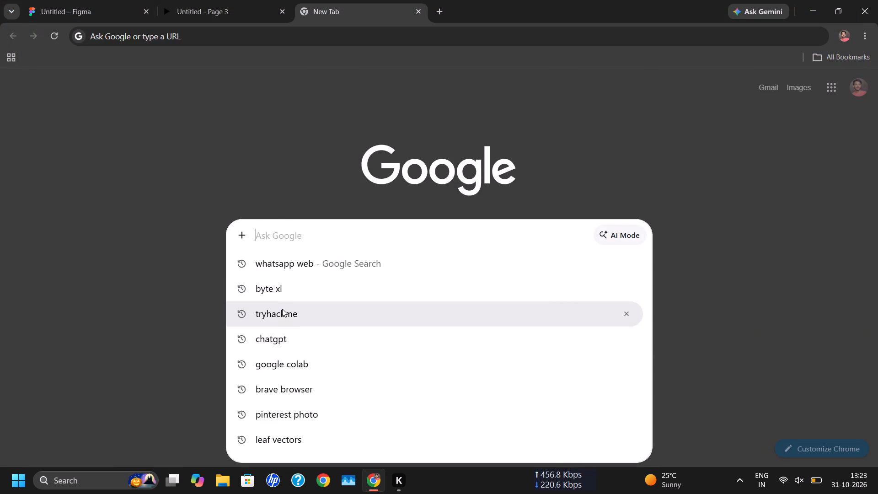
pyautogui.click(282, 309)
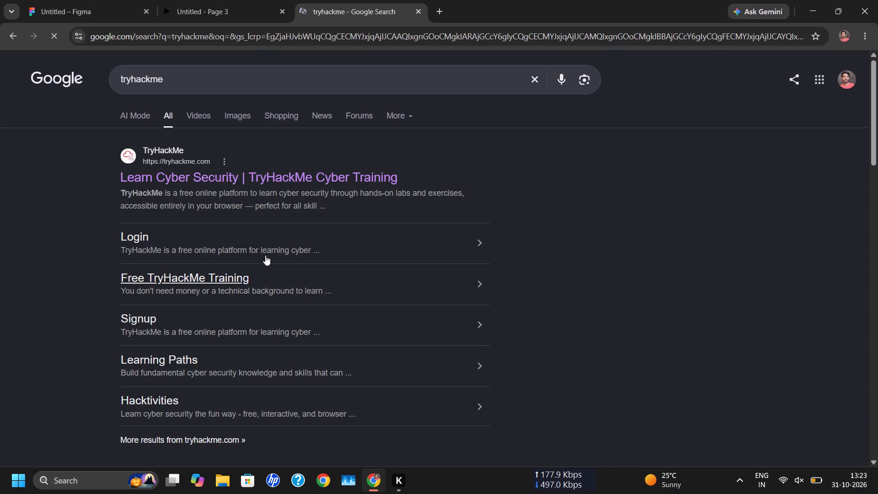
pyautogui.click(230, 177)
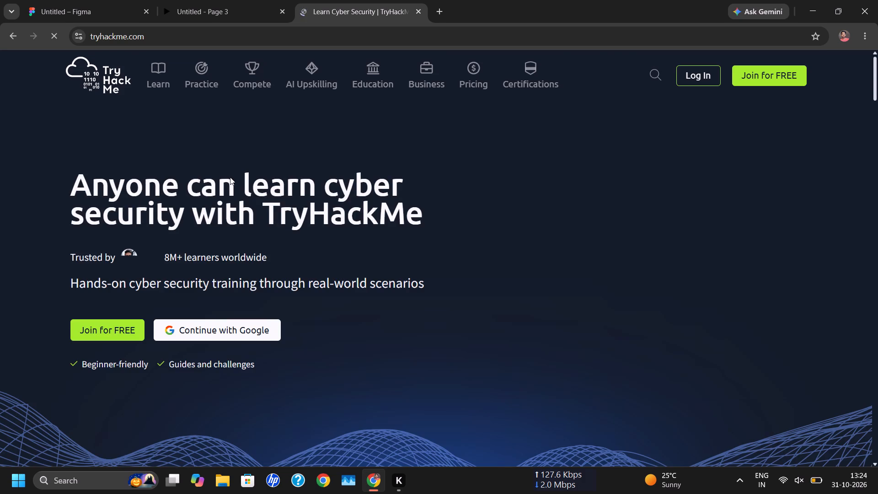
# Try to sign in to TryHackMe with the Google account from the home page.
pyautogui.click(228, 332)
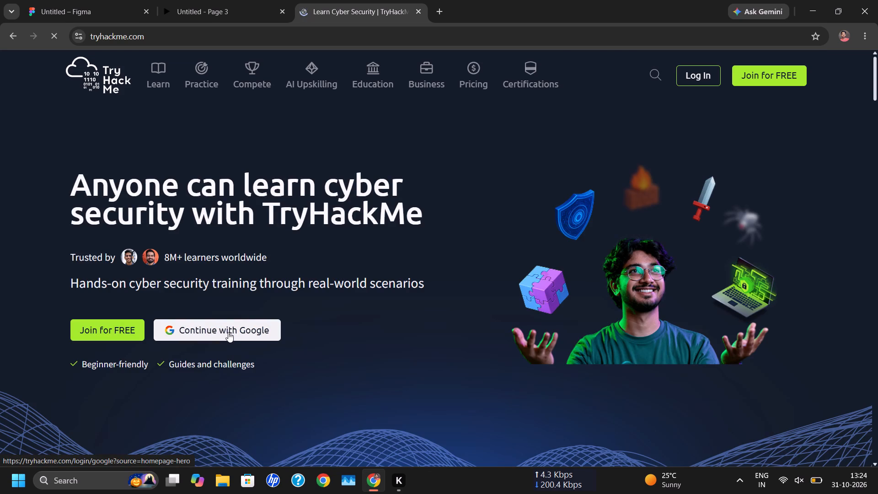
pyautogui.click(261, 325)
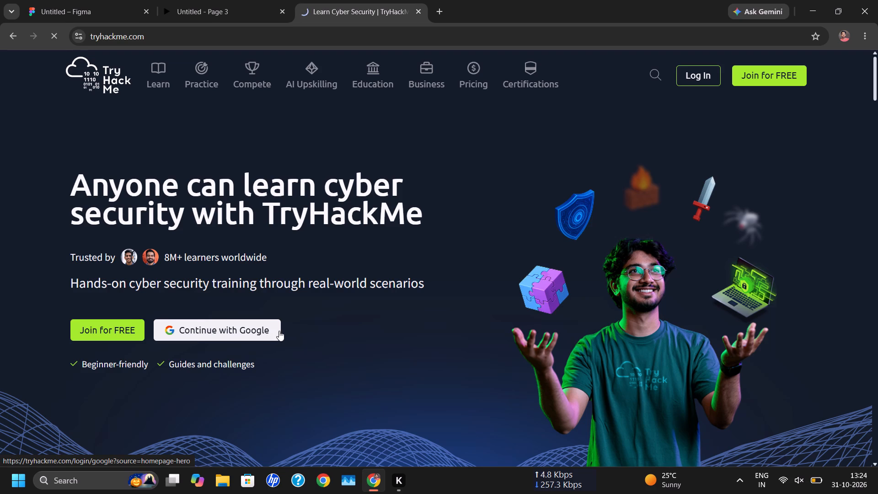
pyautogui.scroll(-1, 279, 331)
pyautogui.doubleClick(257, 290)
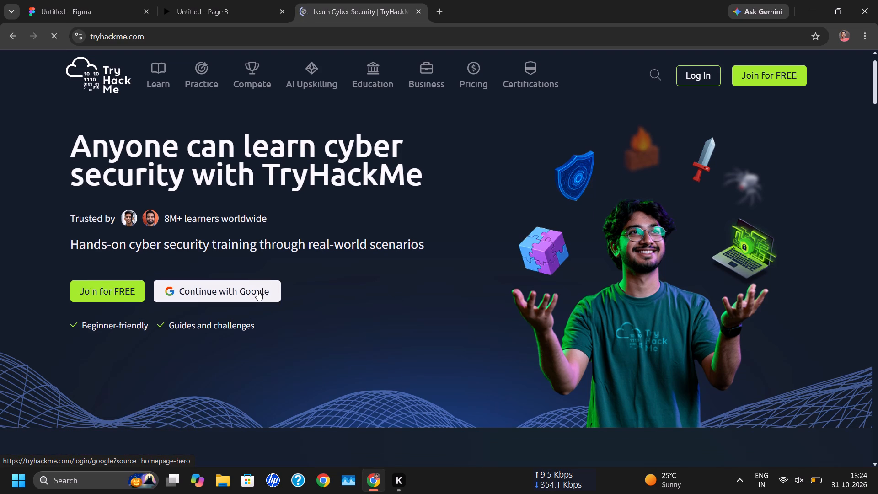
# Open the TryHackMe login page from the site header.
pyautogui.click(698, 73)
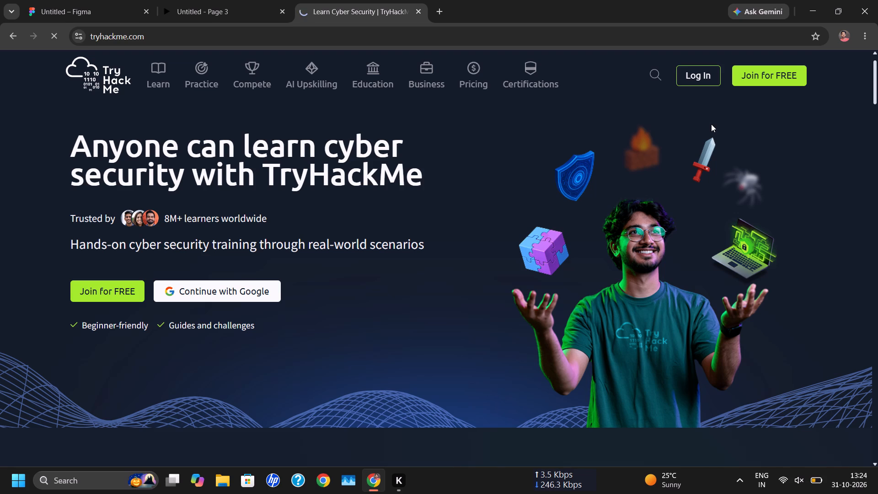
pyautogui.click(697, 76)
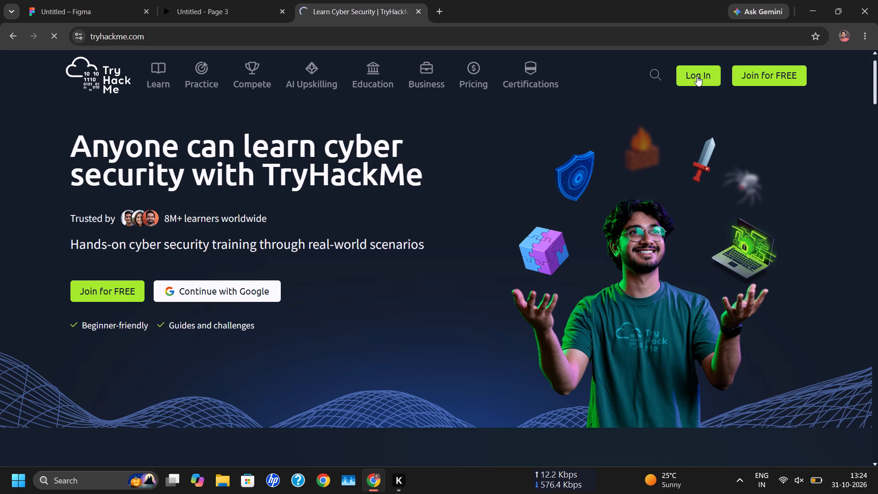
pyautogui.doubleClick(697, 76)
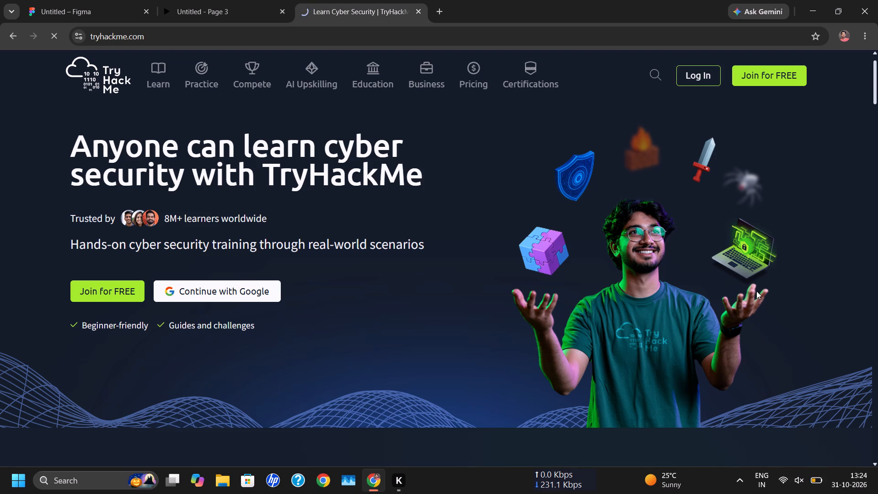